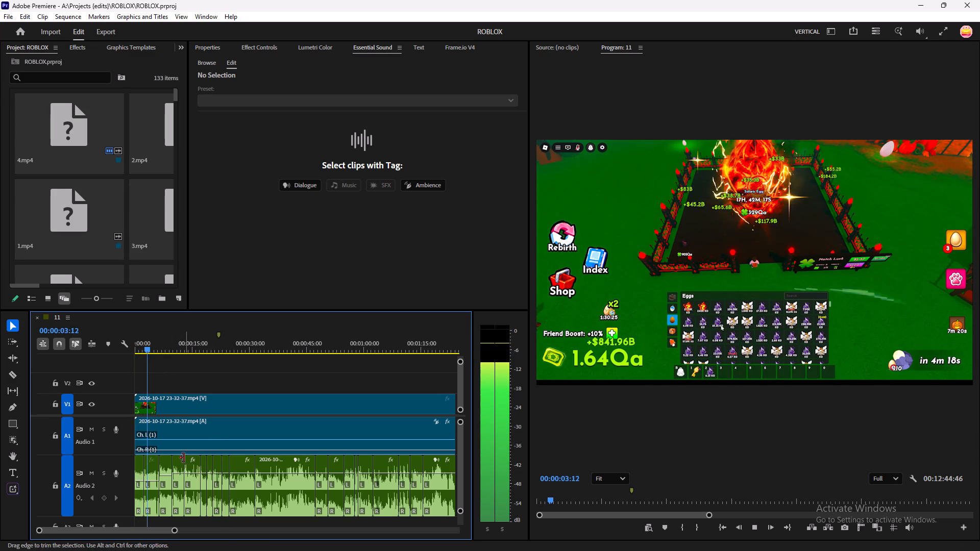
Stop playback and set the V1 gameplay clip's anchor point Y to 1056, shifting the picture slightly down.
key("space")
left_click(216, 404)
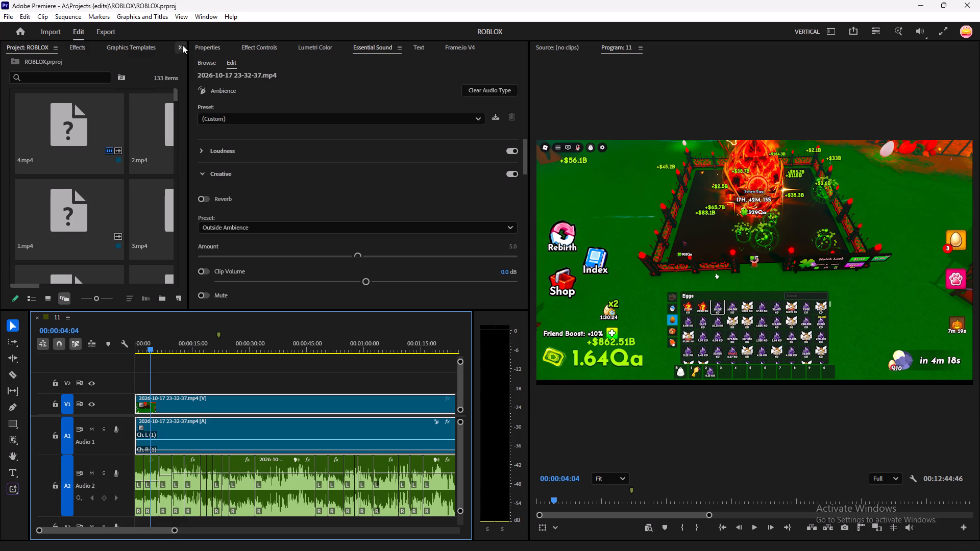
left_click(195, 45)
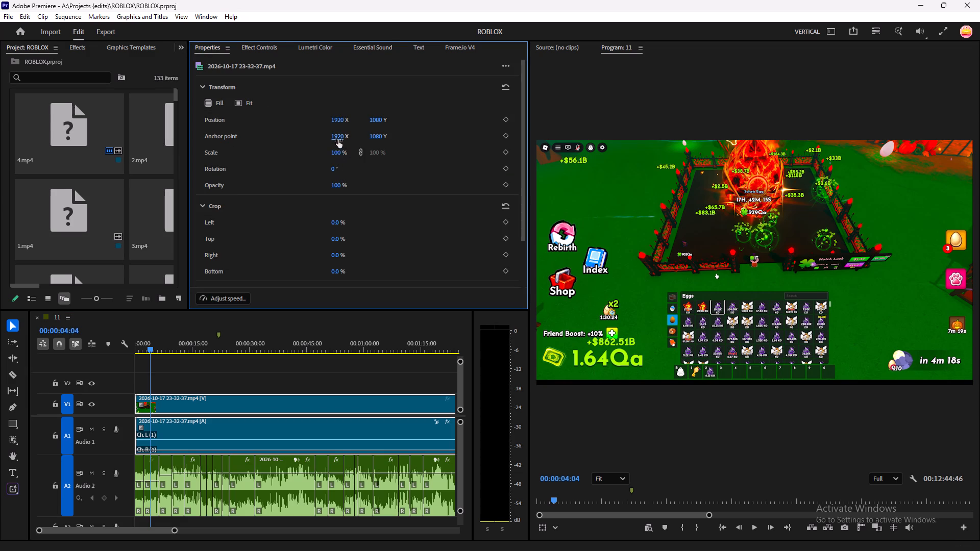
left_click(339, 149)
left_click(443, 112)
left_click_drag(380, 133, 386, 134)
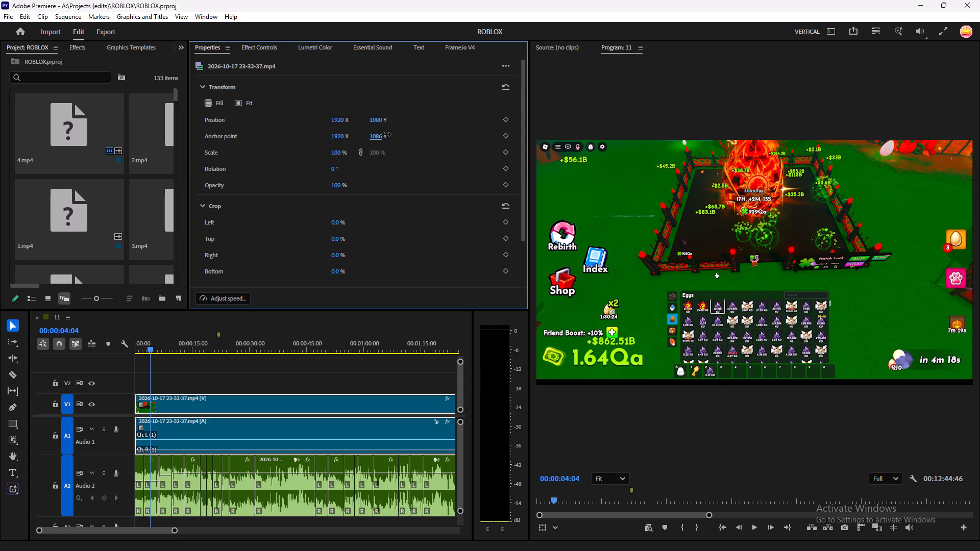
left_click_drag(386, 134, 371, 137)
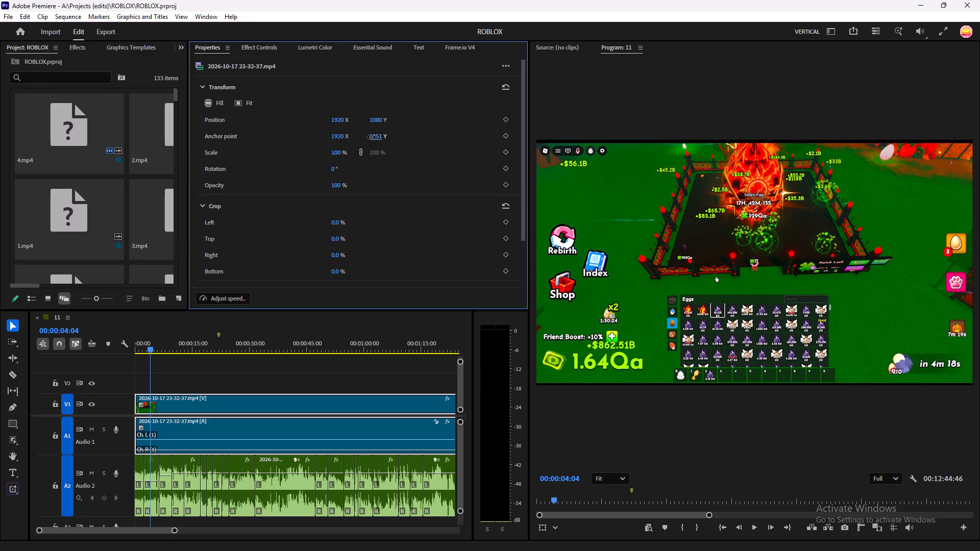
left_click_drag(371, 137, 374, 137)
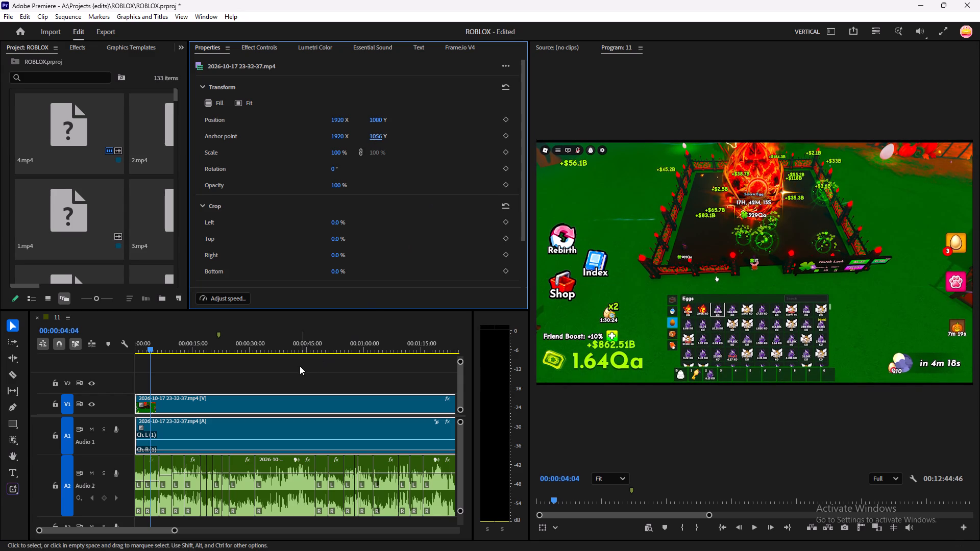
In Lumetri Color, set the V1 gameplay clip's saturation to about 117.4 and temperature to about -16.1.
left_click(300, 365)
left_click(274, 404)
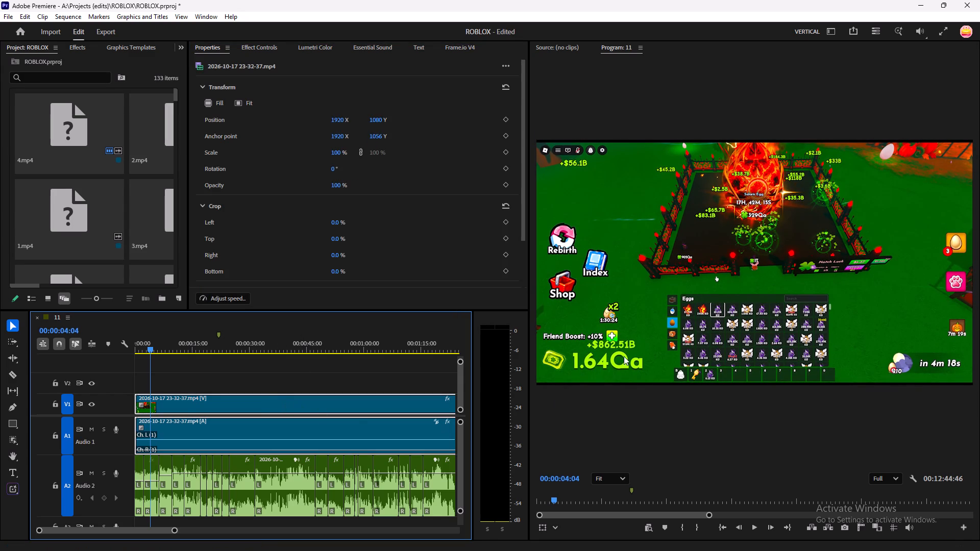
left_click(258, 43)
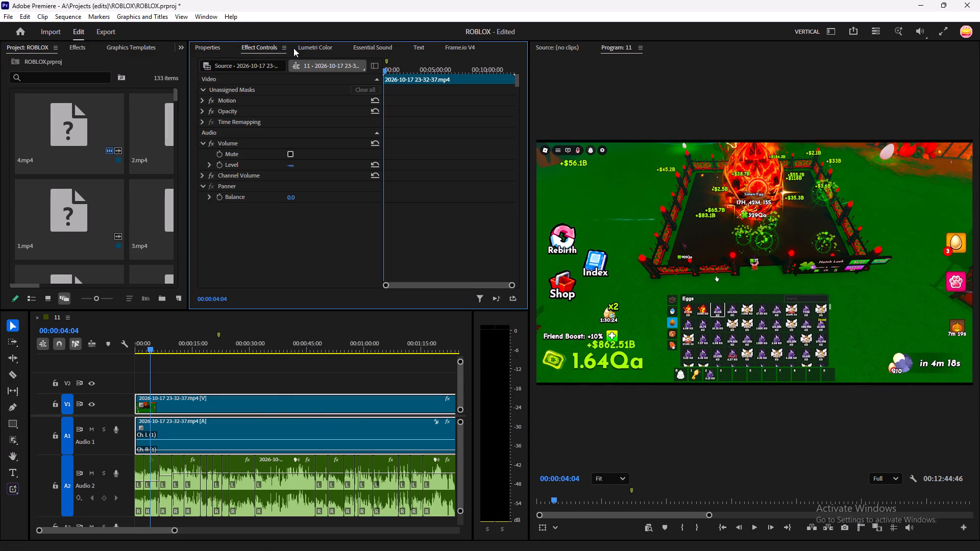
left_click(309, 47)
scroll(320, 247, "down", 1)
scroll(384, 244, "down", 5)
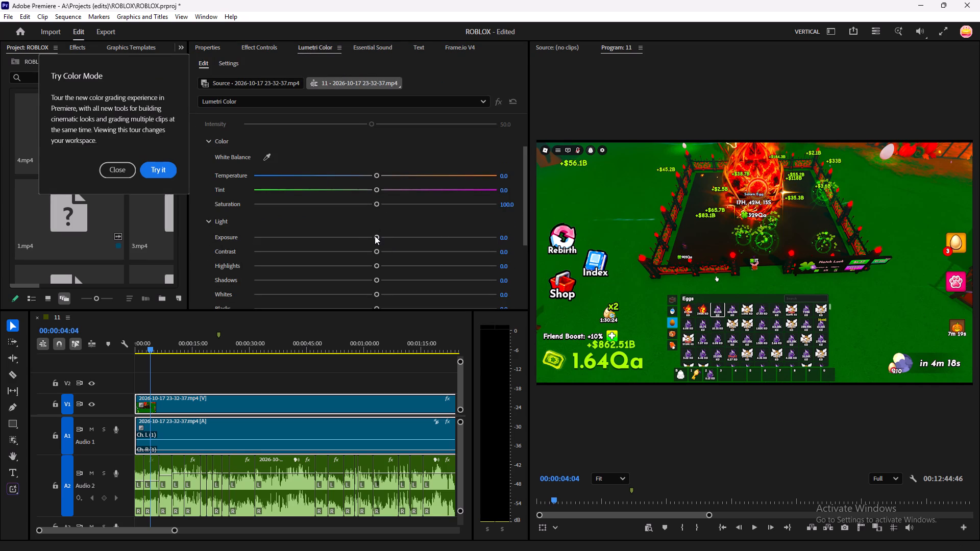
left_click(375, 236)
double_click(376, 236)
left_click_drag(376, 202, 392, 206)
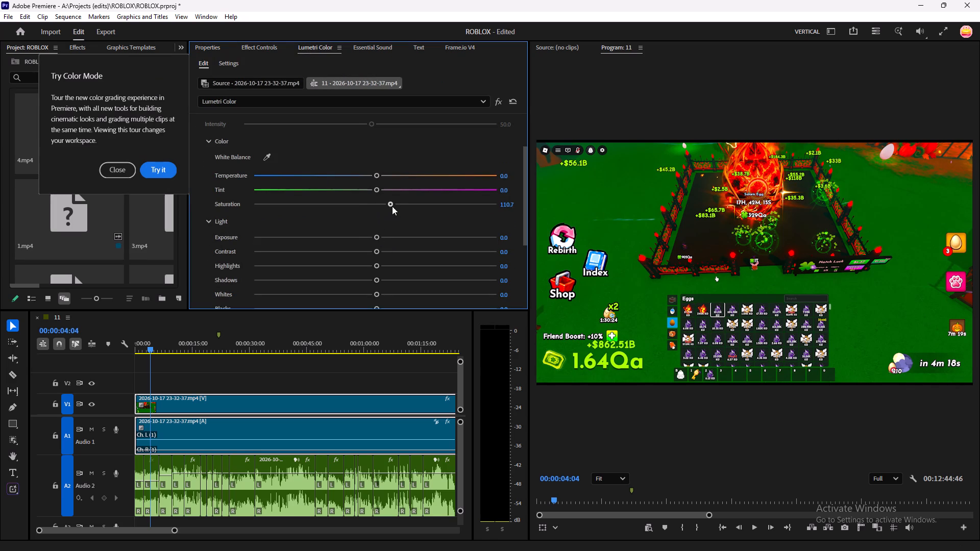
left_click_drag(392, 206, 396, 206)
left_click_drag(376, 175, 356, 178)
left_click_drag(356, 178, 355, 179)
Raise the gameplay clip's exposure to about 0.6.
left_click_drag(376, 235, 388, 237)
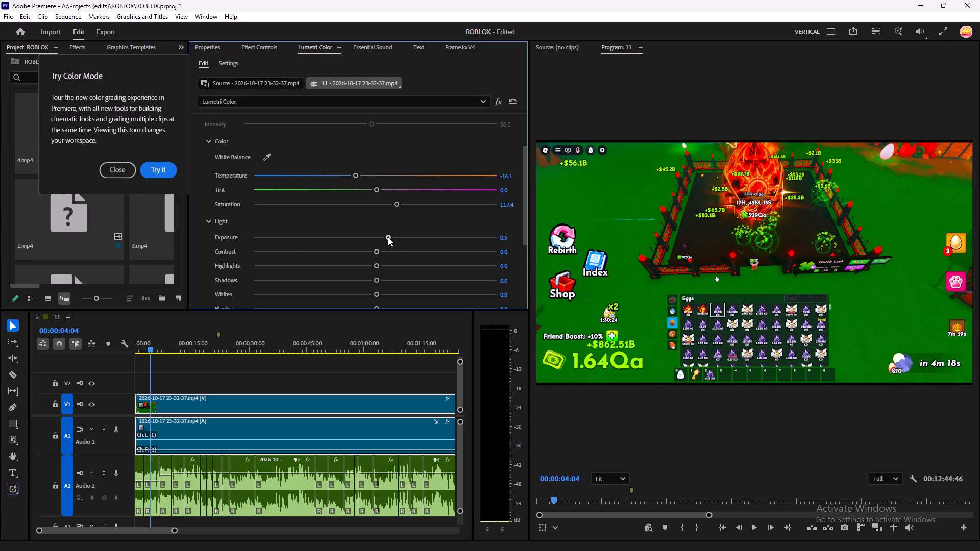
left_click_drag(388, 237, 388, 239)
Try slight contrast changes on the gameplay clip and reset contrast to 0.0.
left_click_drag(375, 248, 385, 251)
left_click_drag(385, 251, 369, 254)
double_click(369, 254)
Try several highlight levels on the gameplay clip and settle on about 6.5.
scroll(371, 253, "down", 2)
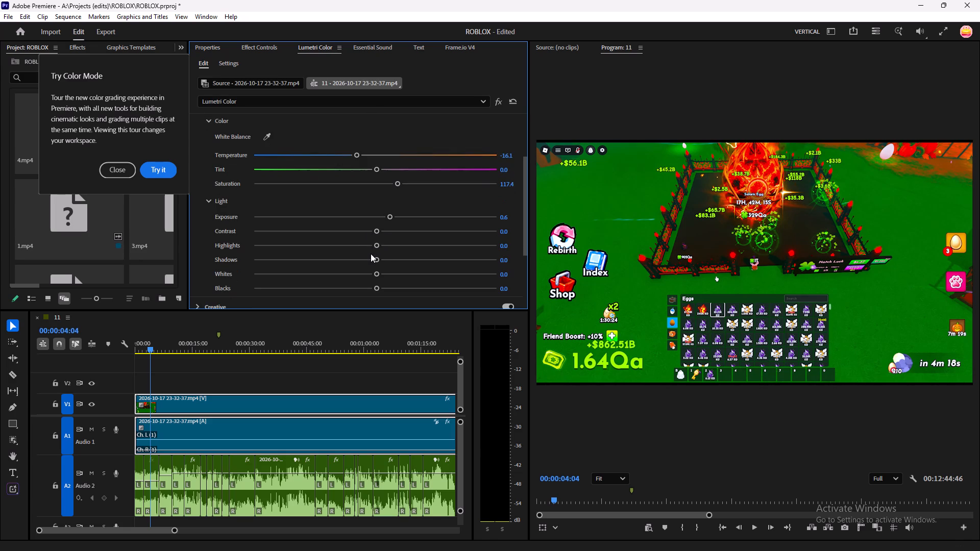
left_click_drag(376, 242, 418, 247)
left_click_drag(418, 247, 388, 252)
left_click_drag(388, 252, 388, 252)
left_click_drag(389, 243, 380, 246)
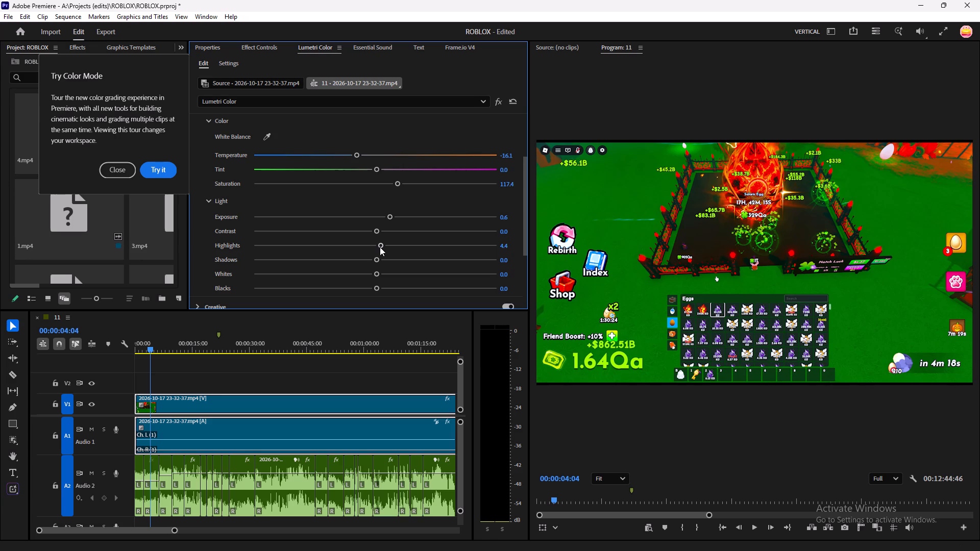
left_click(380, 247)
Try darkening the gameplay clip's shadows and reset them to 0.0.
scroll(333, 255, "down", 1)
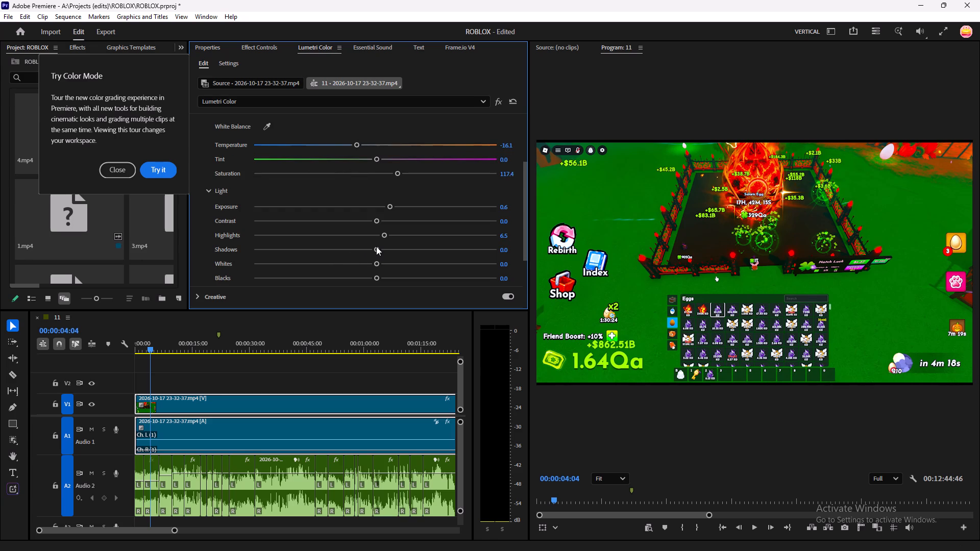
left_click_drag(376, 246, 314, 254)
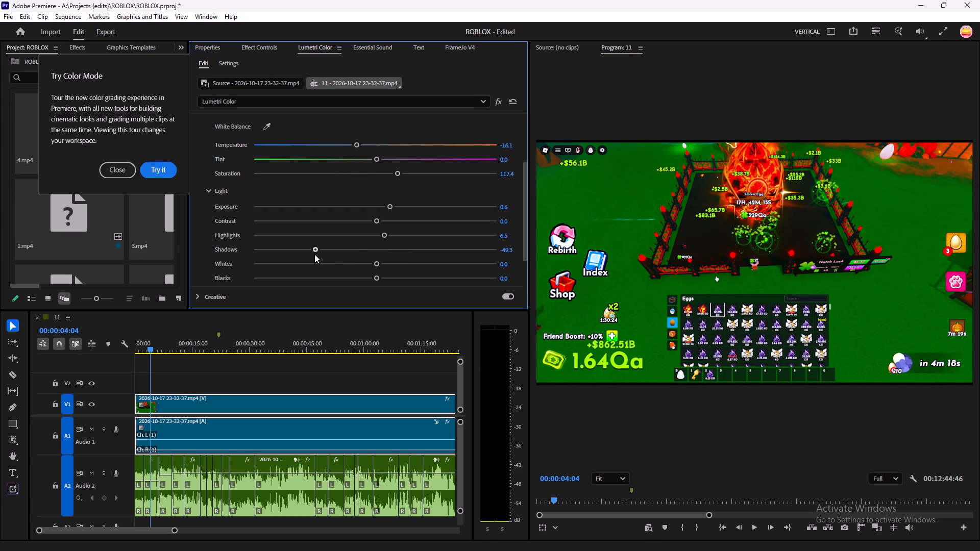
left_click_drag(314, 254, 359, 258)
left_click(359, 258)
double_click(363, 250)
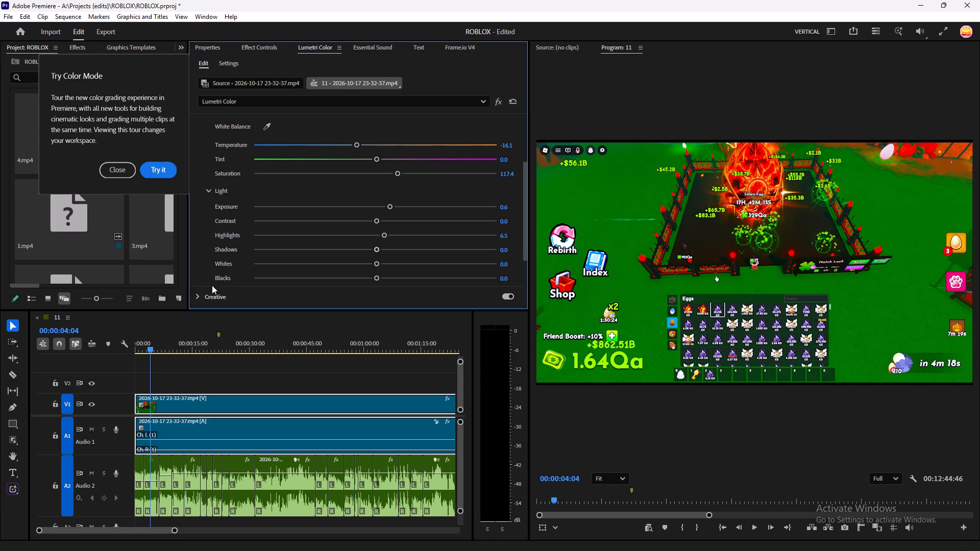
Set Sharpen to 1.0 in the Creative adjustments for the gameplay clip.
left_click(203, 295)
scroll(257, 284, "down", 6)
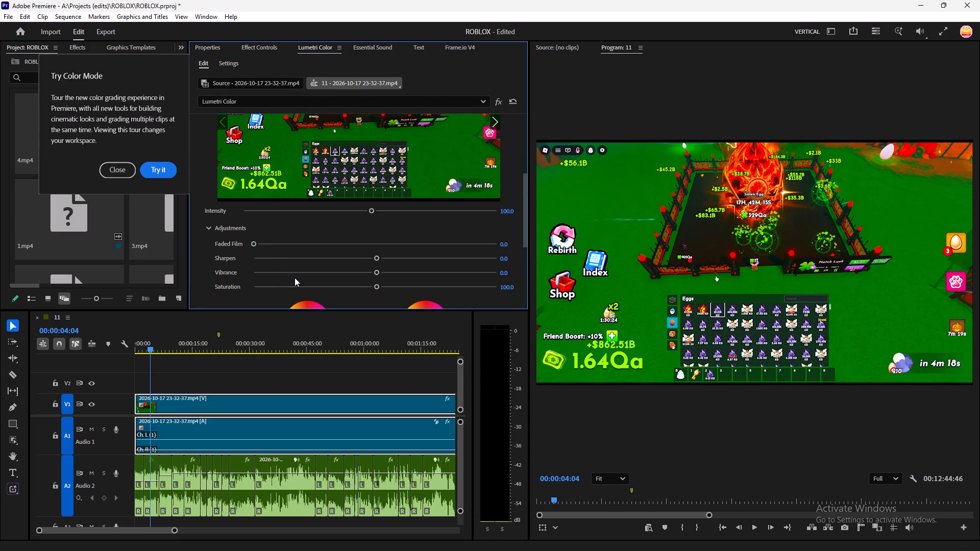
scroll(296, 278, "down", 1)
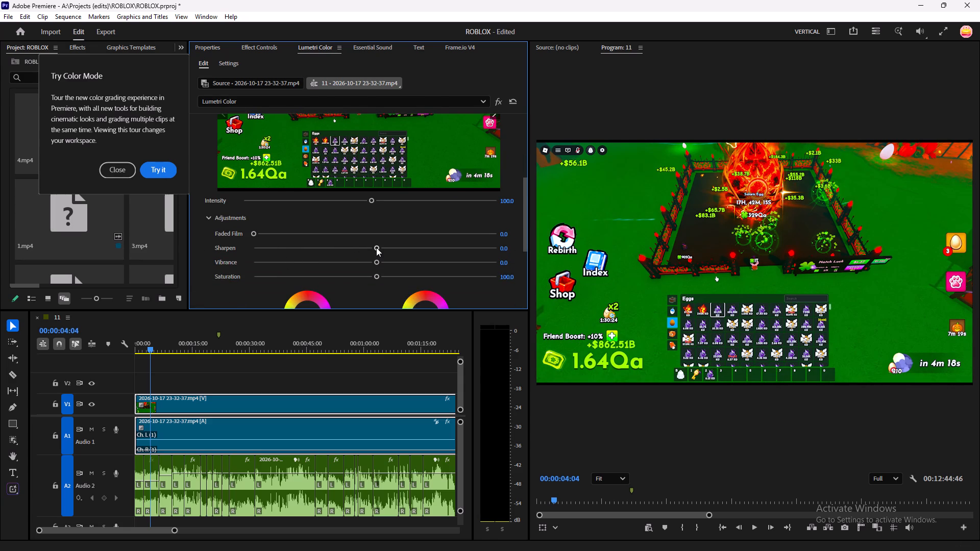
left_click(376, 247)
Scrub and play the opening of sequence 11 to review the graded footage, dismissing the Color Mode tour offer.
left_click(205, 365)
left_click_drag(156, 345, 215, 365)
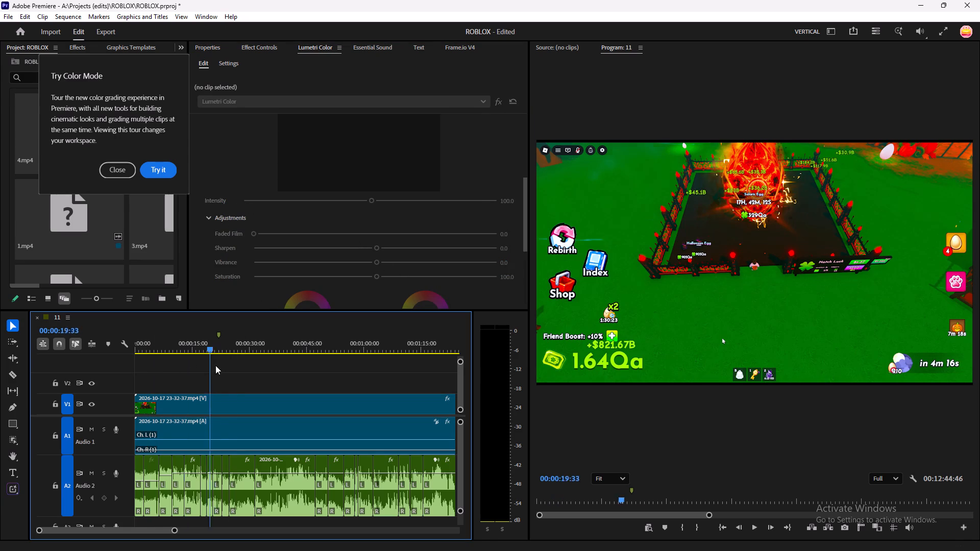
left_click_drag(215, 365, 236, 367)
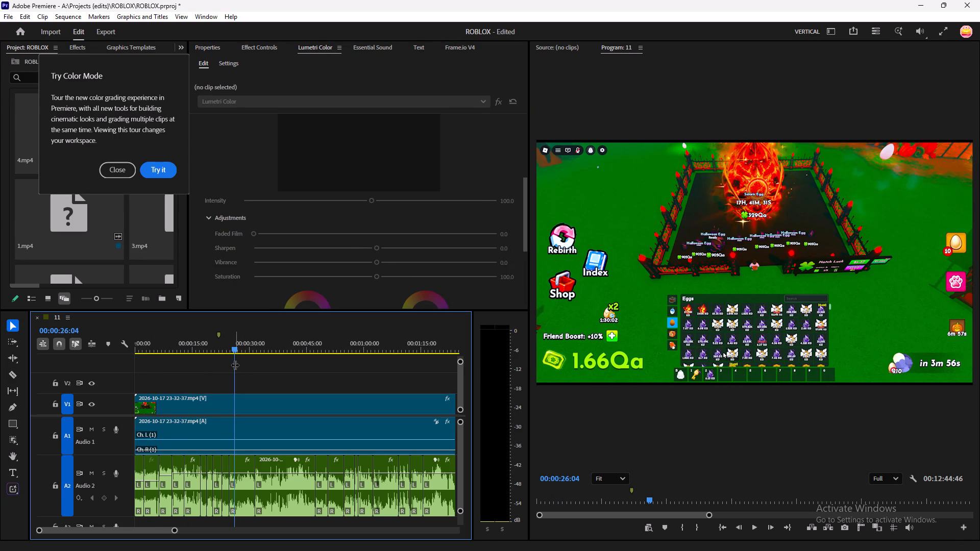
left_click_drag(234, 343, 90, 380)
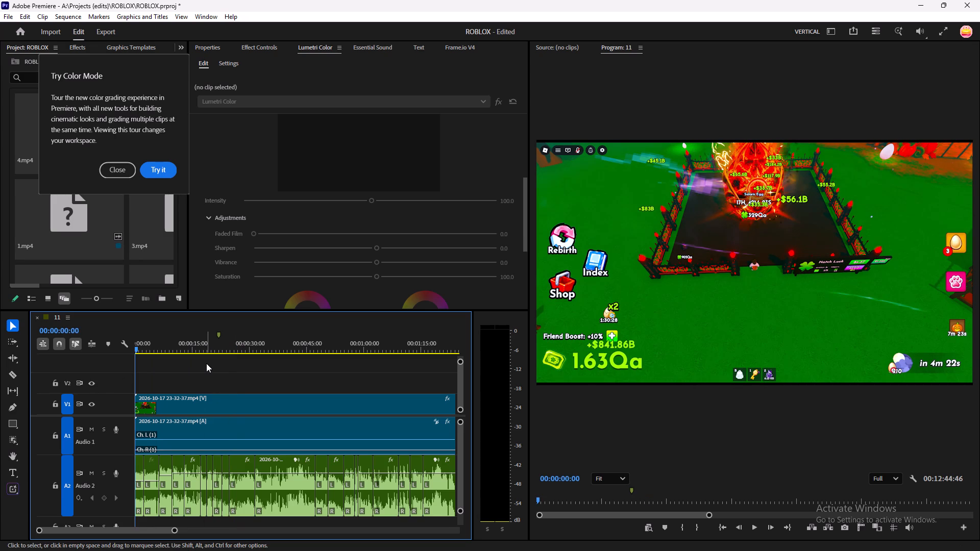
left_click(206, 363)
key("space")
left_click(125, 166)
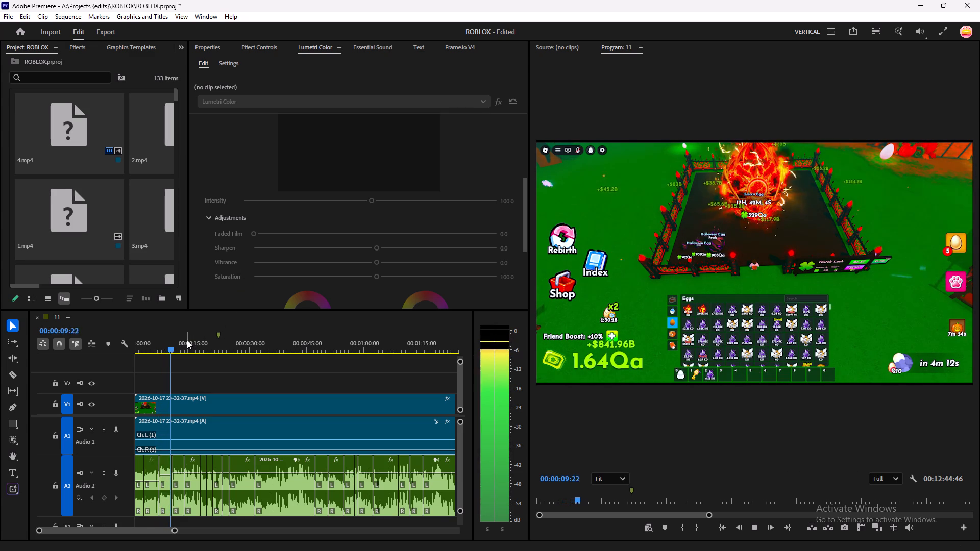
key("space")
left_click_drag(177, 345, 153, 359)
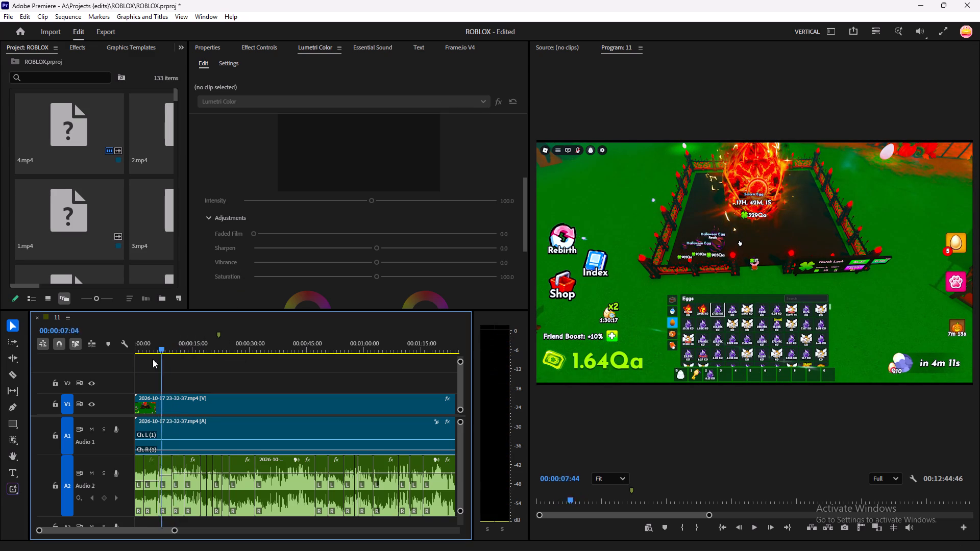
left_click_drag(153, 359, 83, 387)
key("space")
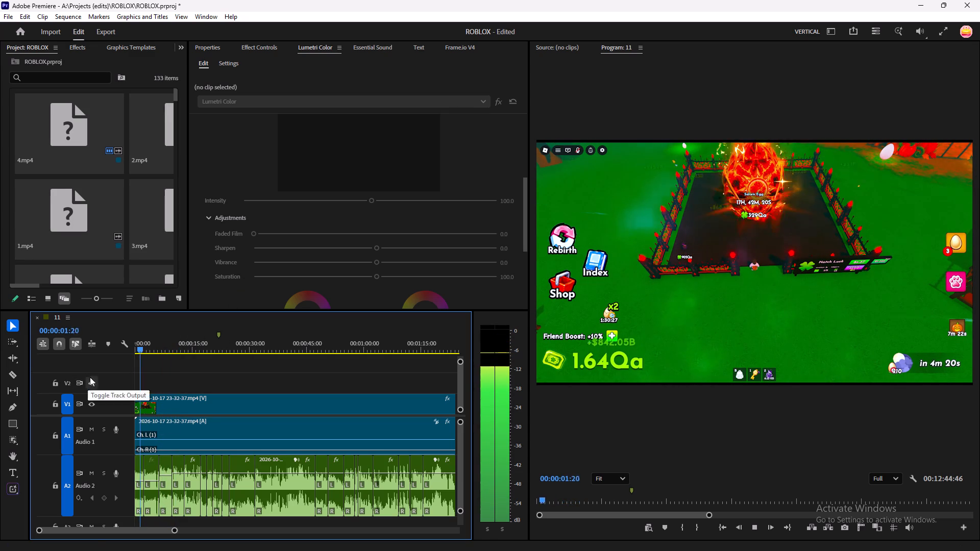
key("space")
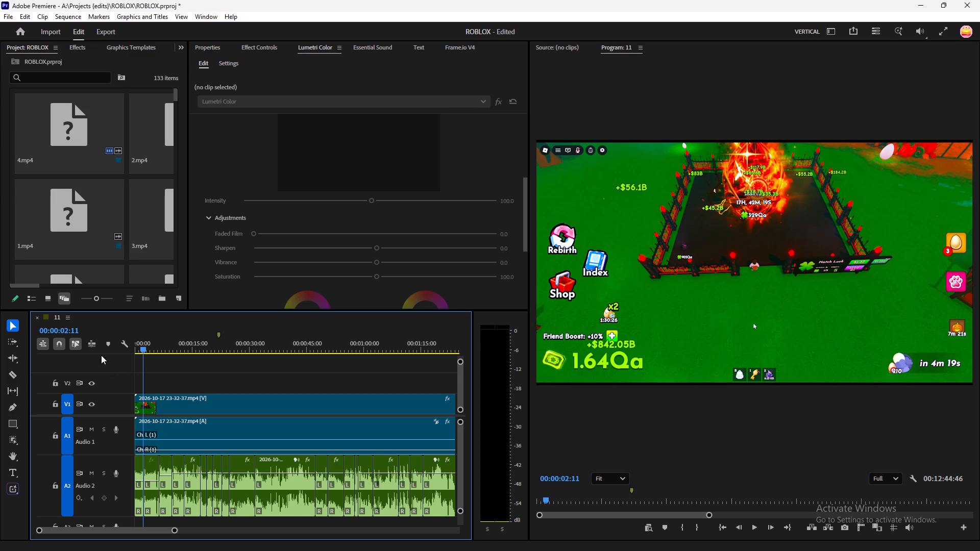
Play the first few seconds of sequence 11 from the start to check the gameplay against the voice audio.
key("equal")
key("equal")
left_click_drag(165, 342, 111, 370)
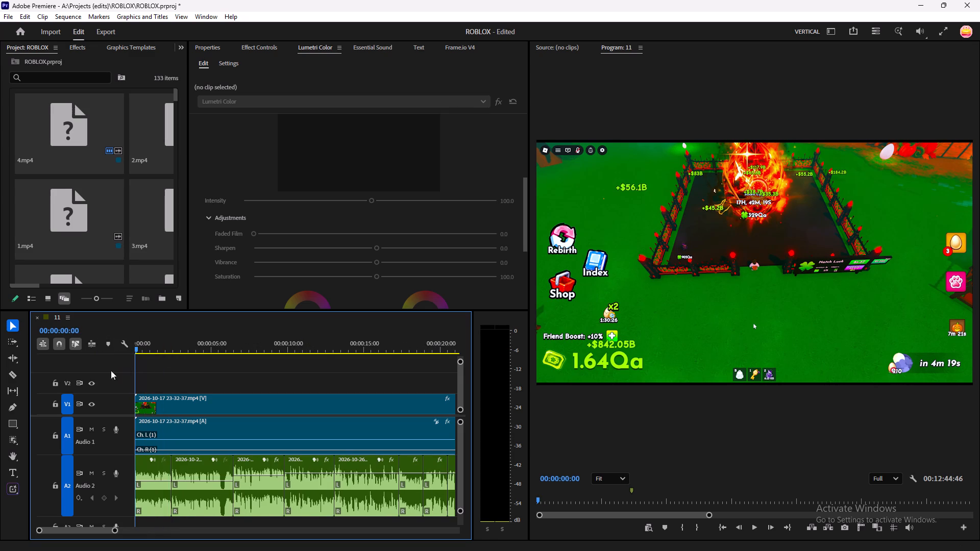
left_click_drag(111, 370, 95, 375)
key("equal")
key("equal")
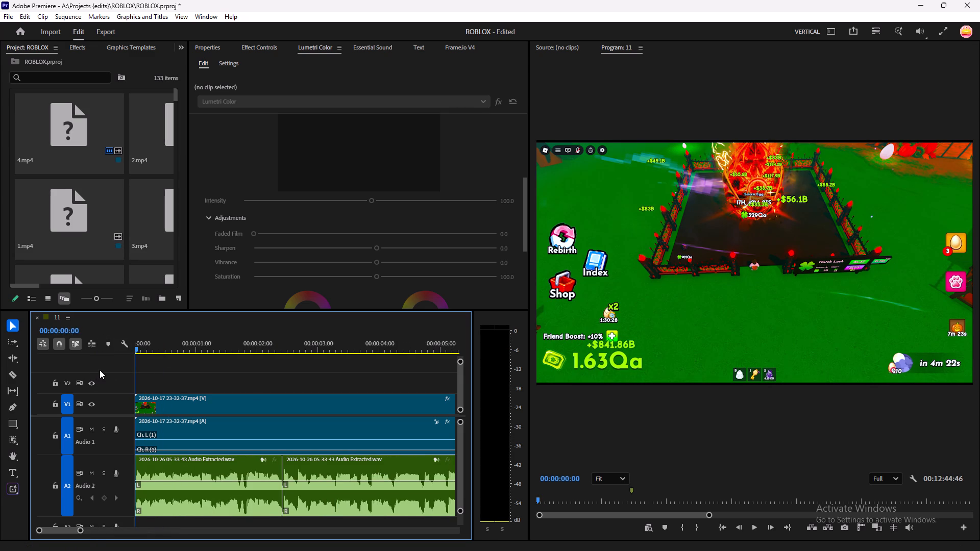
key("minus")
key("space")
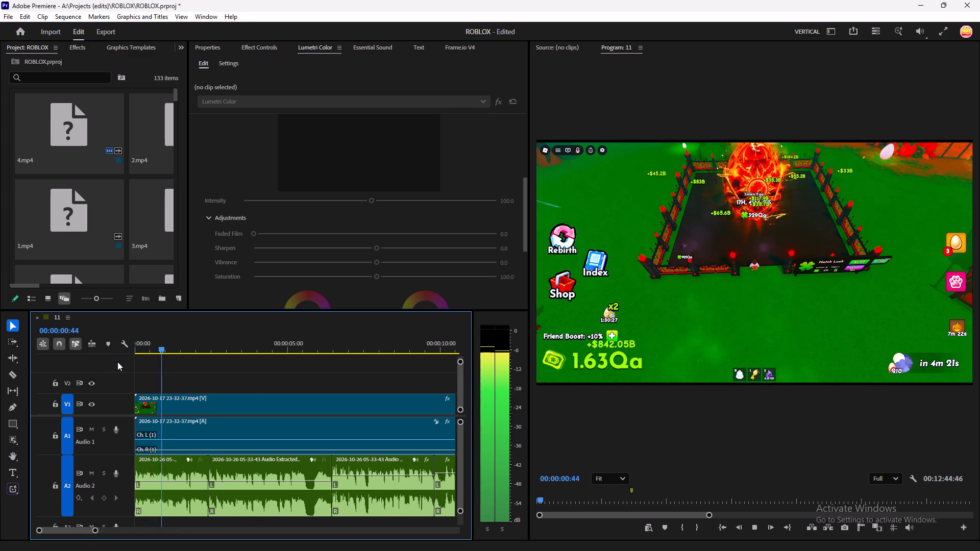
key("space")
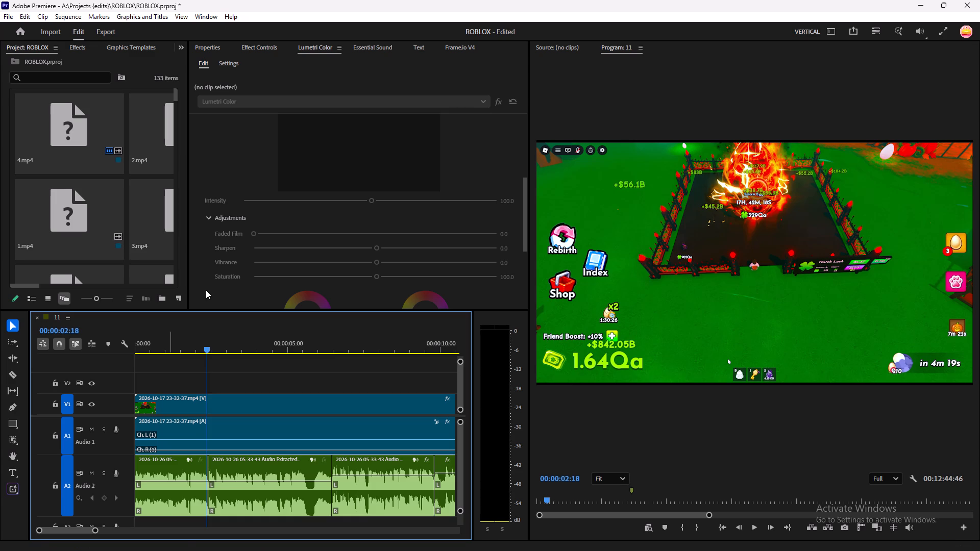
Shift the gameplay clip with its linked audio later on the timeline to start about 10 seconds in, leaving only the voice audio before it.
left_click_drag(205, 347, 120, 401)
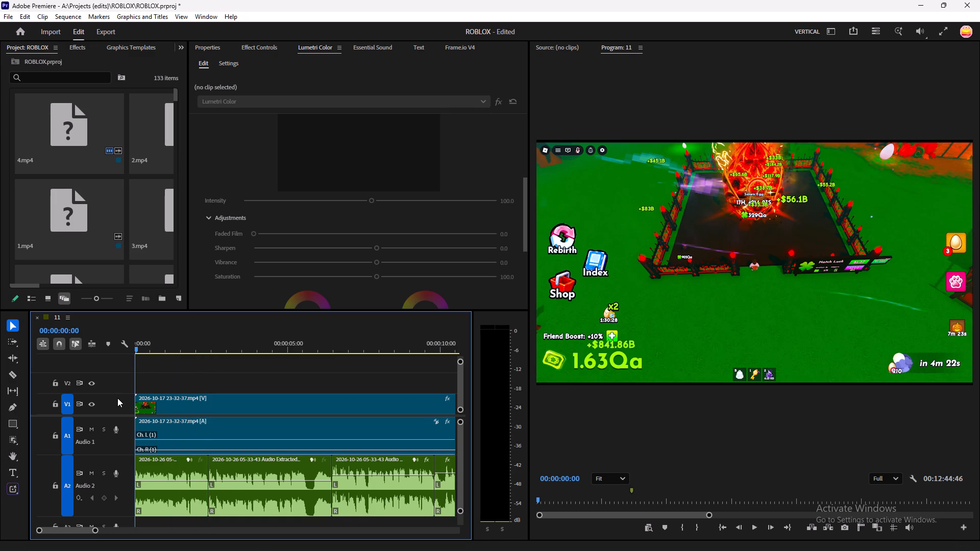
key("minus")
key("minus")
type("--")
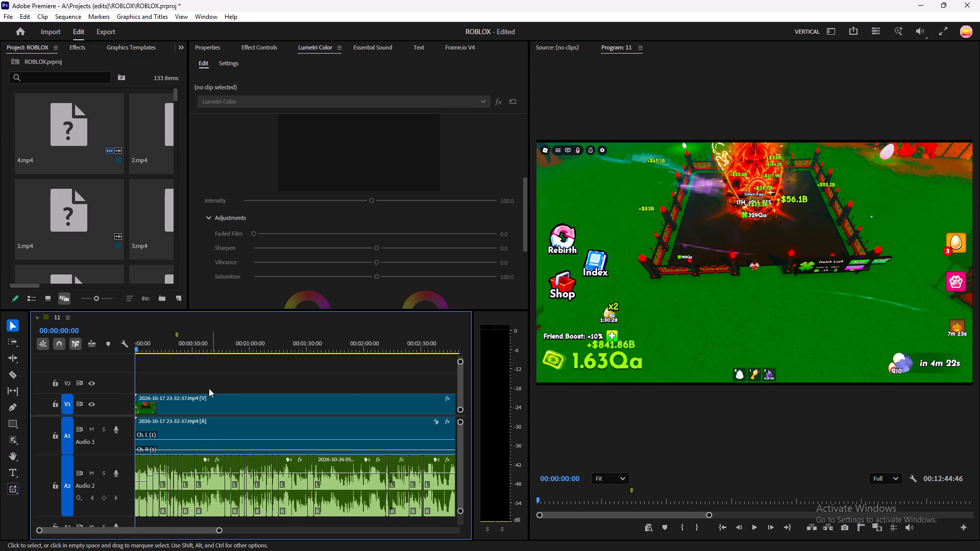
left_click_drag(206, 388, 245, 414)
left_click_drag(207, 396, 220, 400)
left_click(215, 361)
key("space")
type("===")
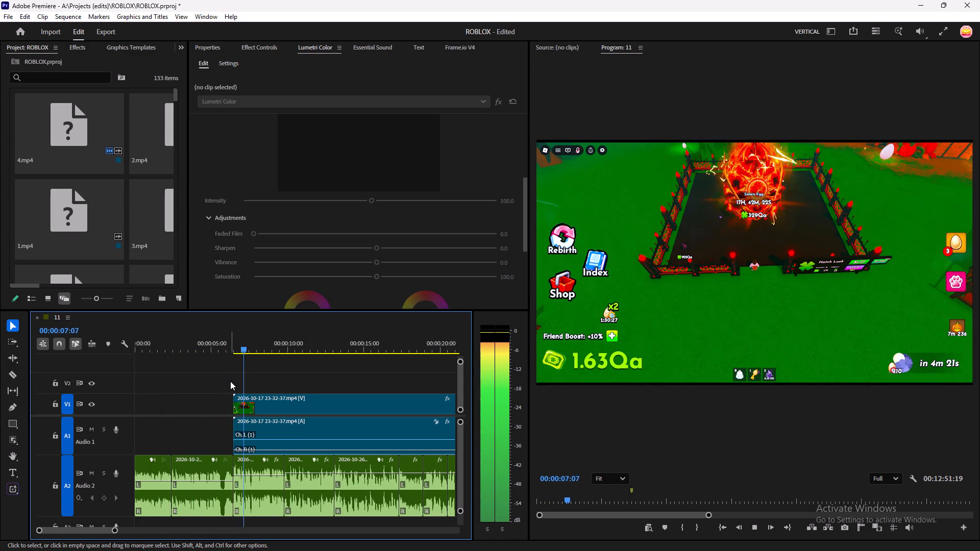
key("minus")
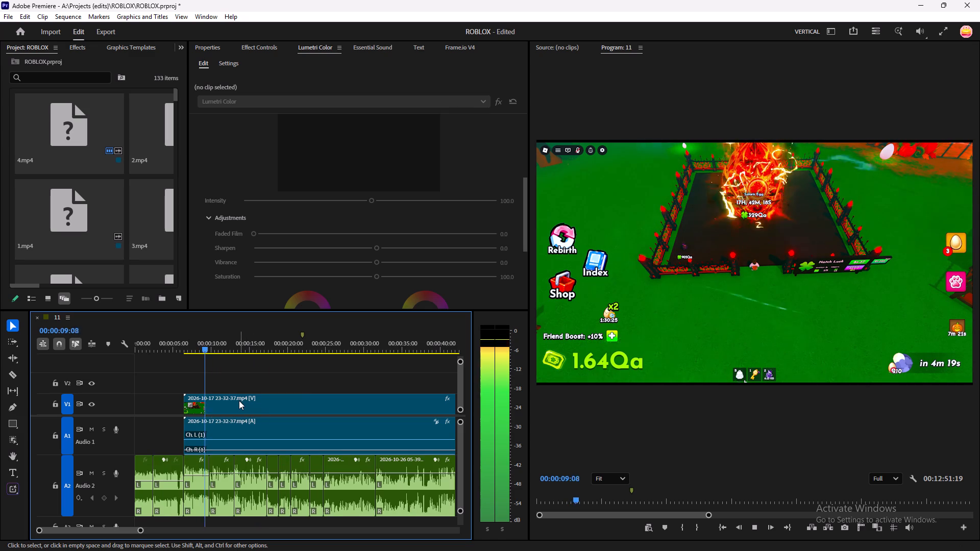
key("space")
left_click_drag(232, 396, 262, 399)
left_click(262, 399)
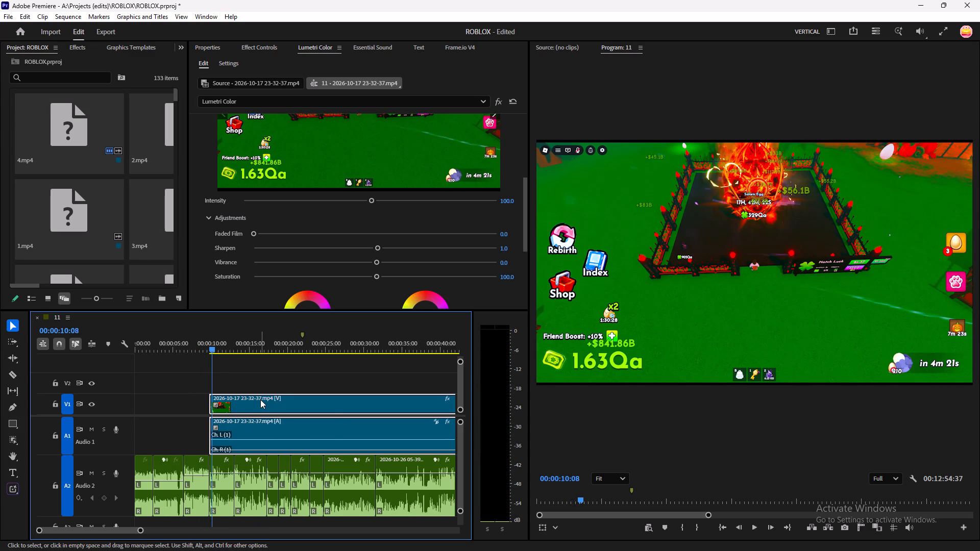
Play the opening voice audio from the start of the sequence and return the playhead to 00:00:00:00.
left_click_drag(208, 343, 69, 427)
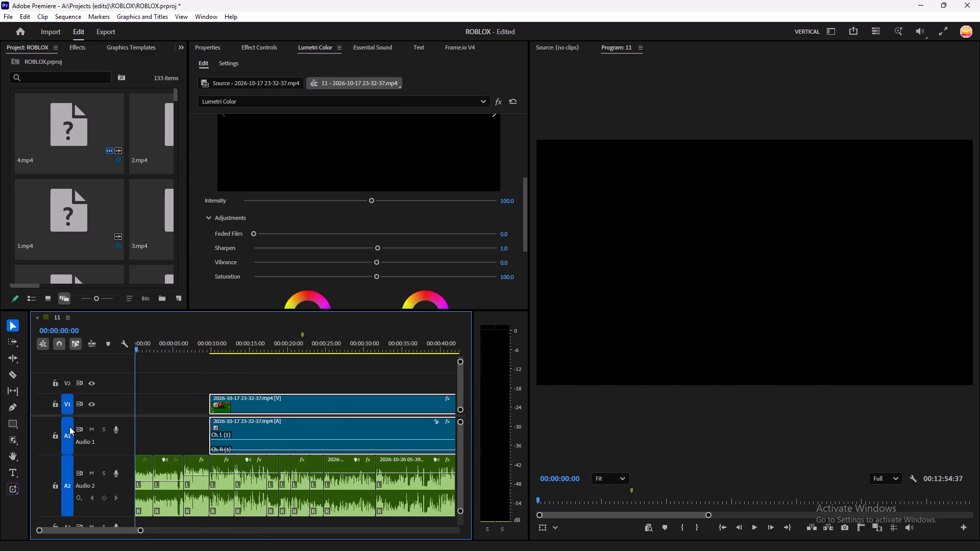
left_click_drag(69, 427, 69, 427)
key("space")
left_click(176, 384)
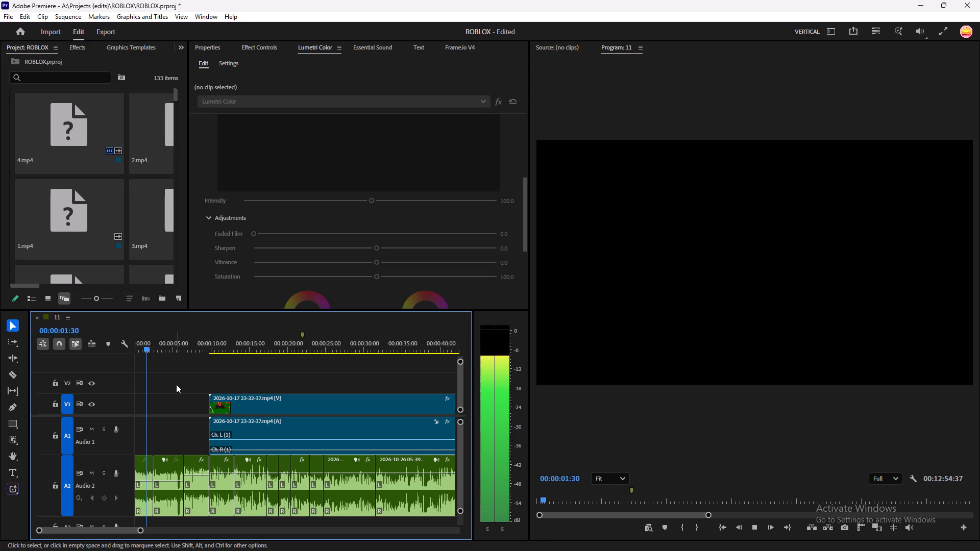
key("space")
type("==")
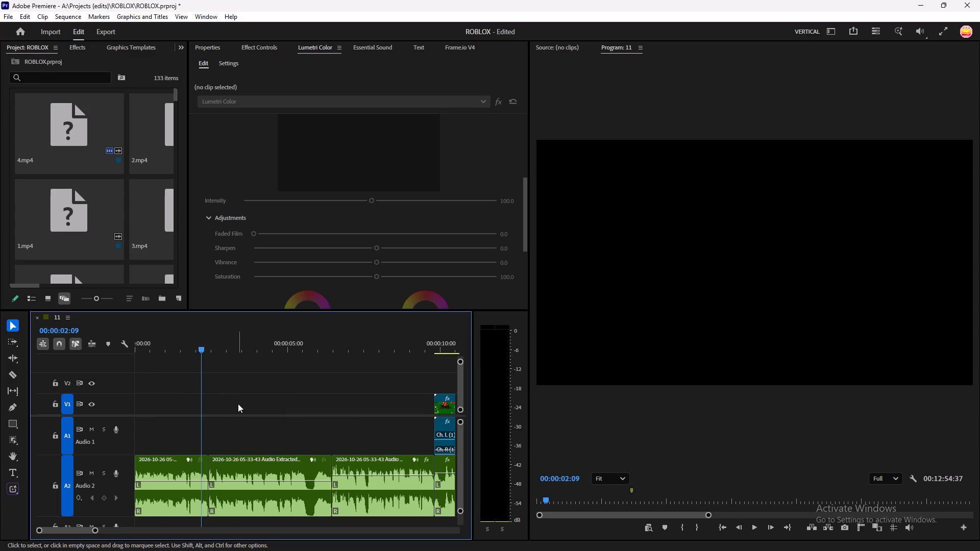
left_click_drag(201, 348, 83, 405)
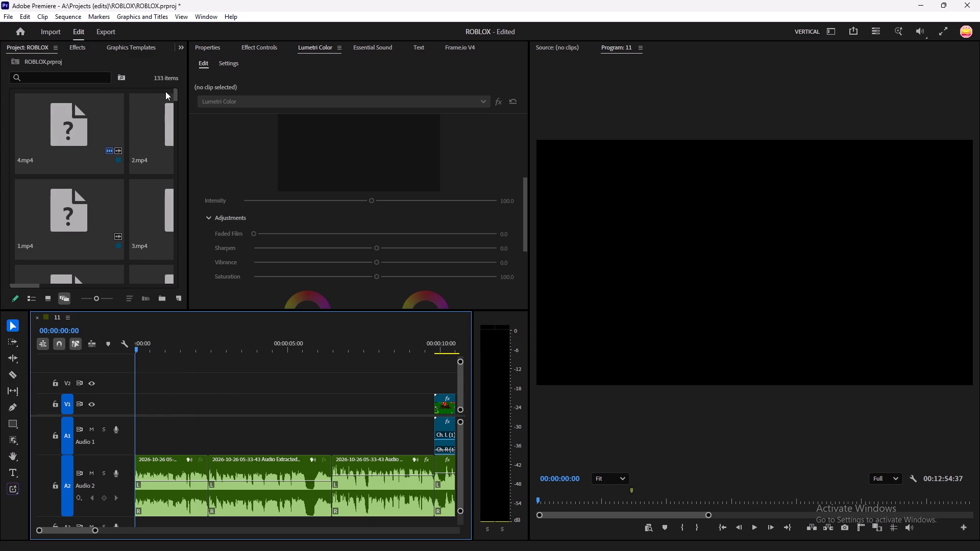
Widen the project media view and look through its clips, sounds, images and nested sequences for material to use in the opening.
scroll(107, 112, "down", 3)
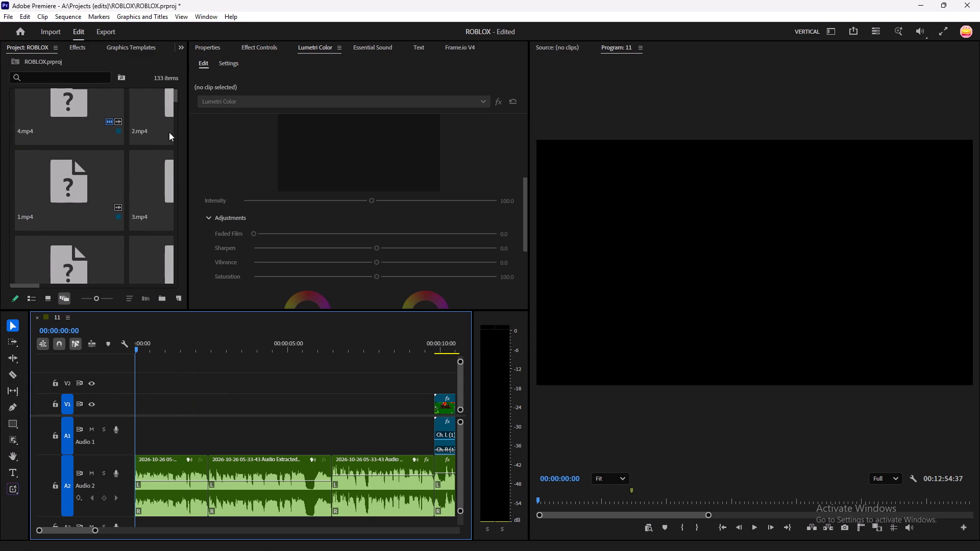
left_click_drag(188, 126, 215, 131)
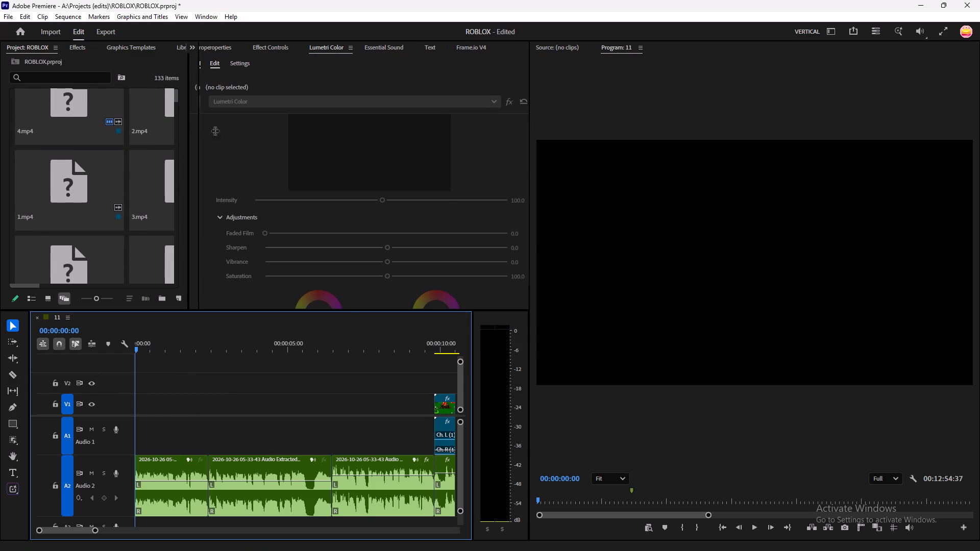
left_click_drag(215, 131, 261, 131)
scroll(168, 188, "down", 4)
scroll(168, 190, "down", 20)
scroll(168, 190, "down", 19)
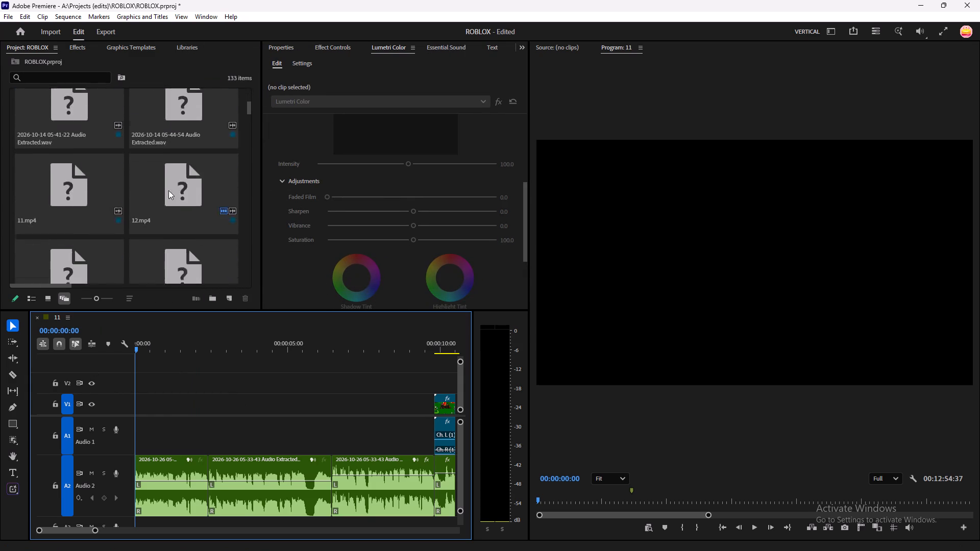
scroll(168, 190, "down", 20)
scroll(168, 190, "down", 20)
scroll(168, 190, "down", 20)
scroll(172, 188, "up", 1)
scroll(172, 188, "down", 20)
scroll(172, 188, "down", 20)
scroll(172, 188, "down", 20)
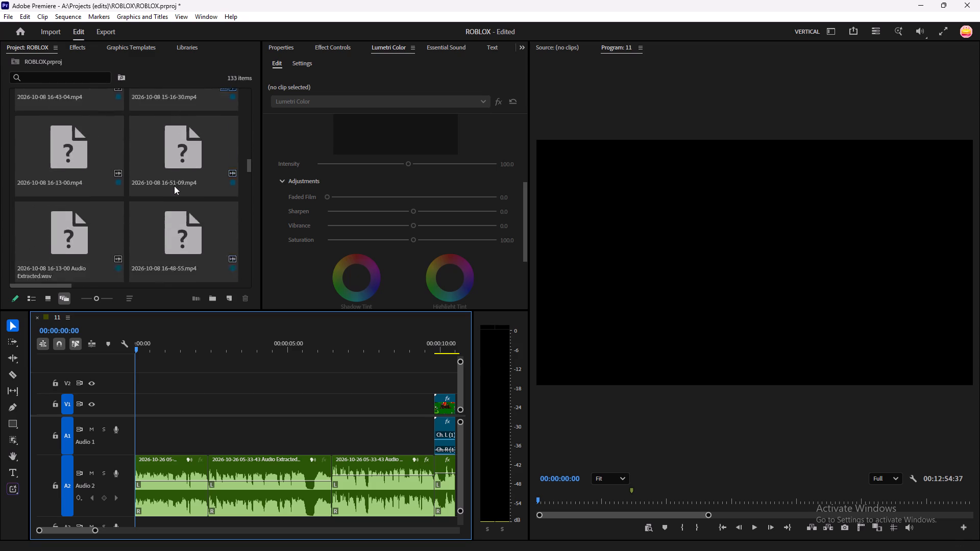
scroll(174, 186, "down", 20)
scroll(174, 186, "down", 20)
scroll(174, 186, "down", 20)
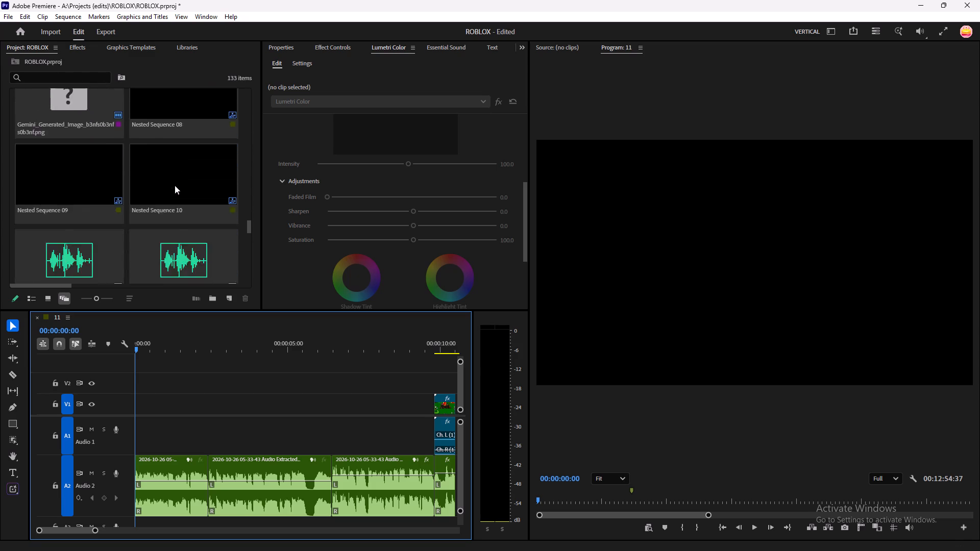
scroll(175, 185, "down", 20)
scroll(175, 185, "down", 12)
scroll(175, 185, "up", 12)
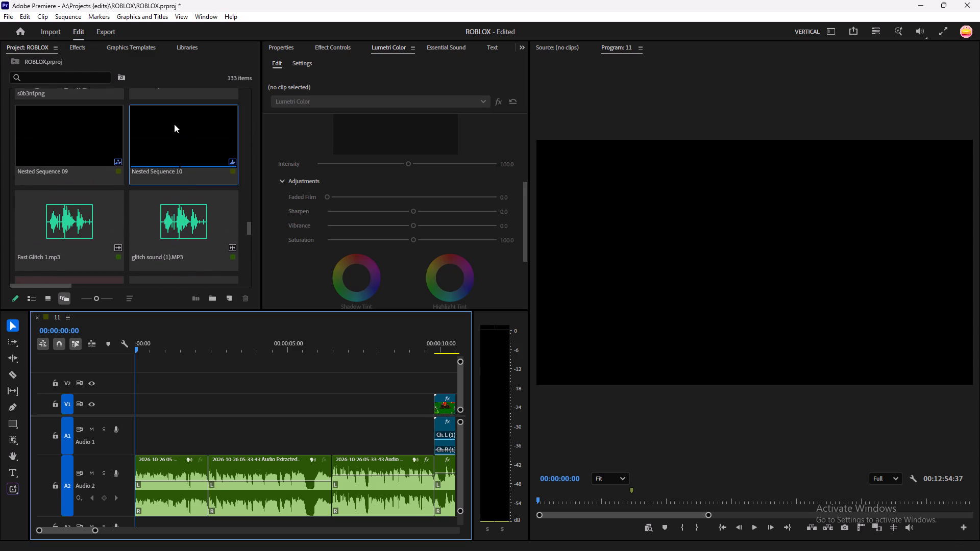
scroll(174, 126, "down", 20)
scroll(174, 126, "down", 20)
scroll(174, 126, "down", 20)
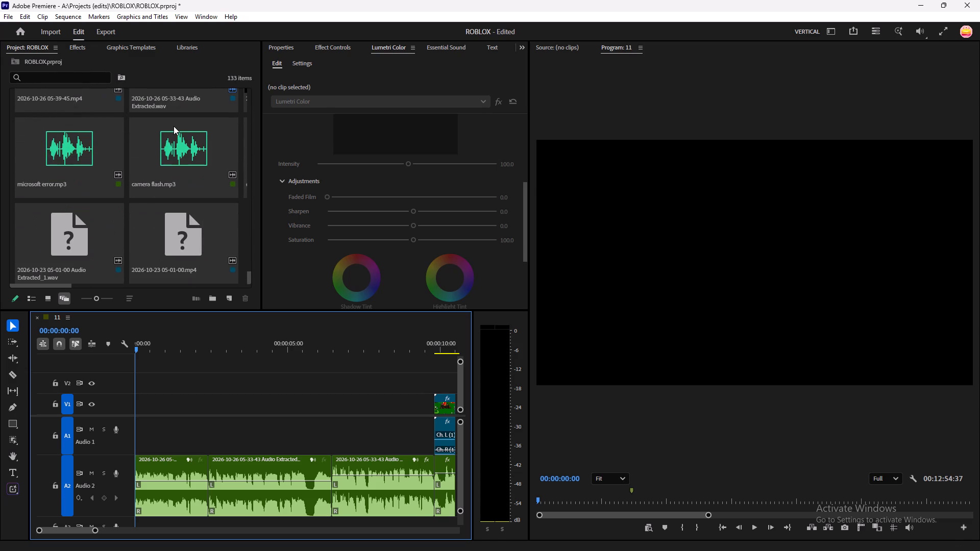
scroll(174, 126, "down", 20)
scroll(174, 126, "down", 20)
scroll(174, 126, "down", 20)
scroll(175, 128, "up", 20)
scroll(175, 128, "up", 20)
scroll(175, 128, "up", 5)
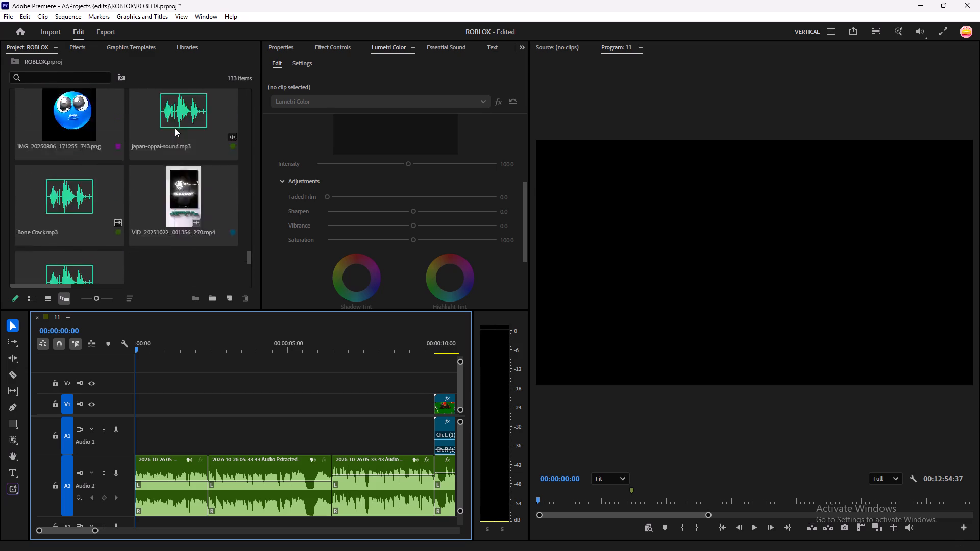
scroll(175, 128, "up", 20)
scroll(175, 128, "up", 16)
scroll(175, 128, "down", 2)
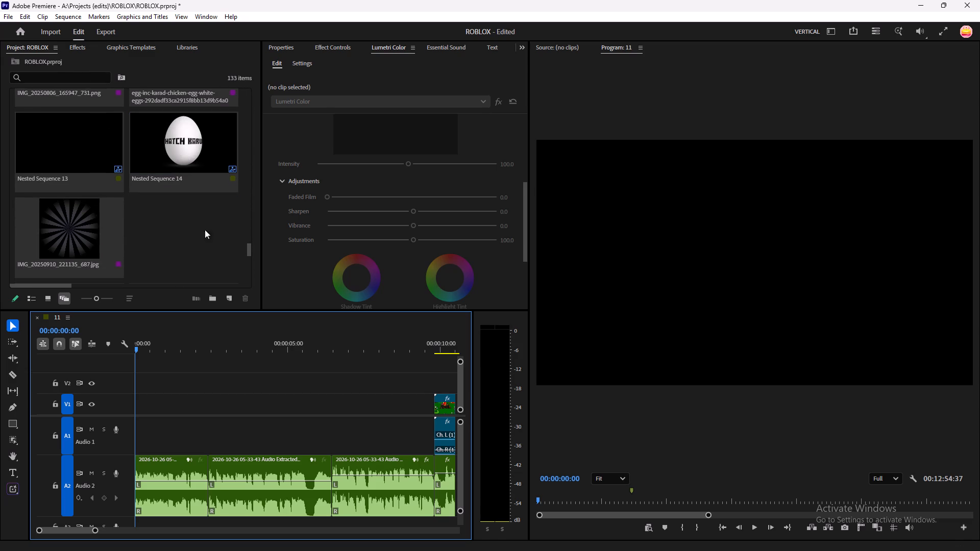
left_click_drag(251, 246, 251, 273)
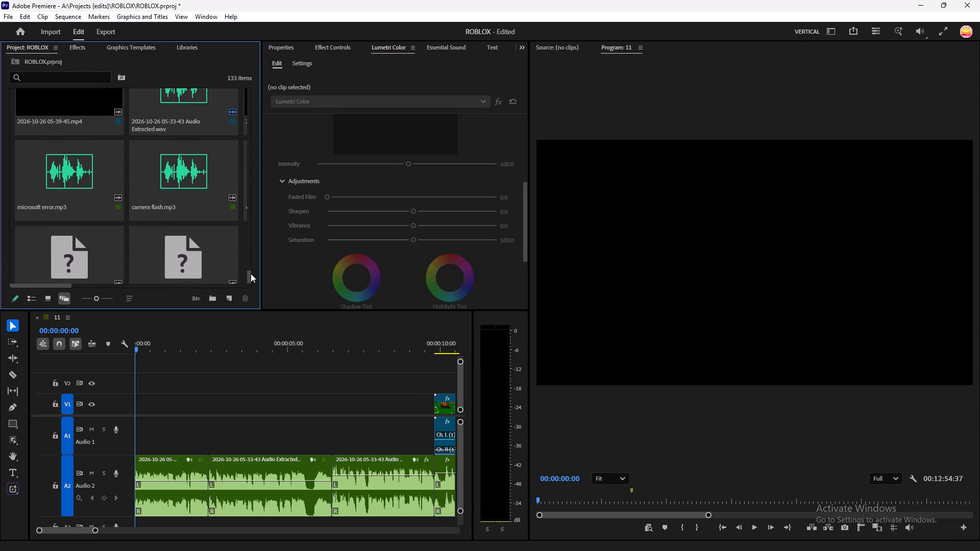
left_click_drag(251, 273, 252, 277)
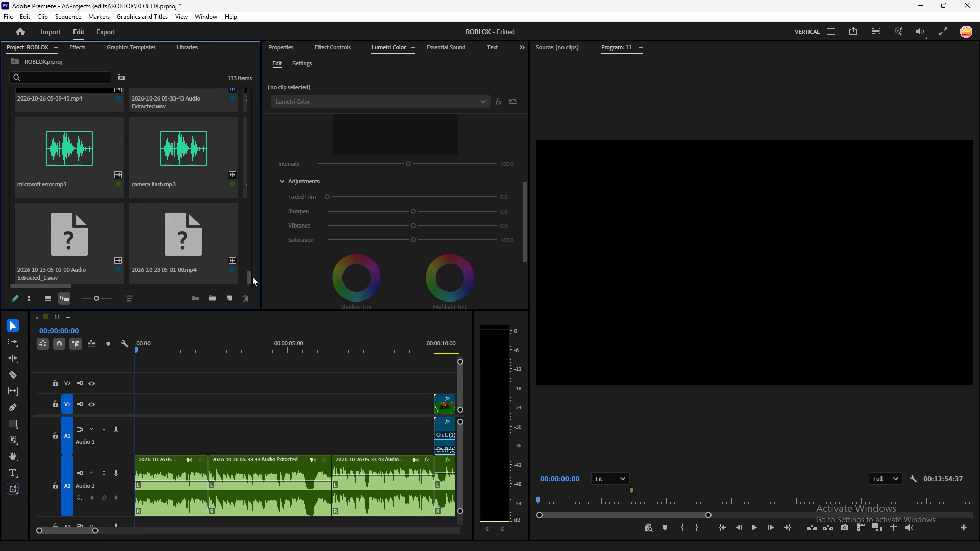
left_click_drag(252, 277, 252, 274)
left_click_drag(250, 277, 250, 273)
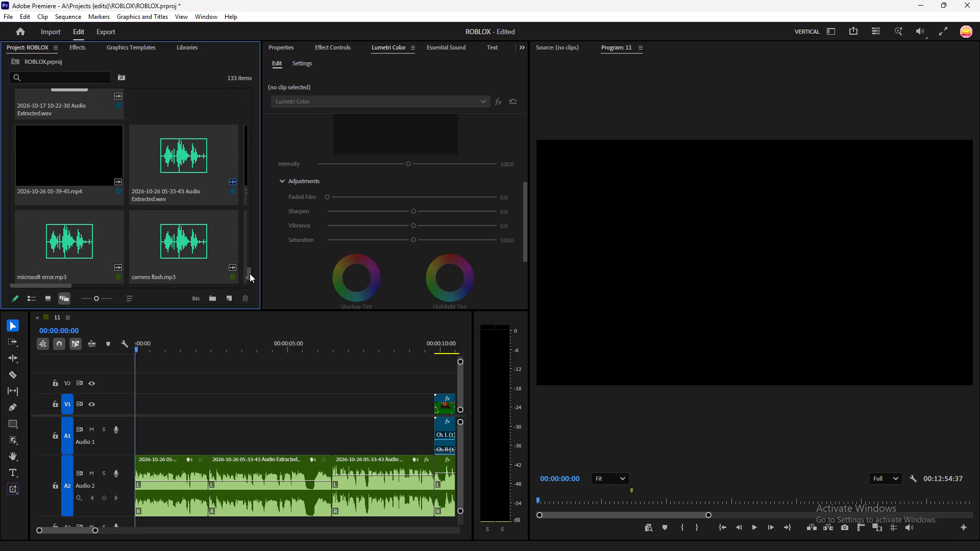
left_click_drag(250, 273, 250, 272)
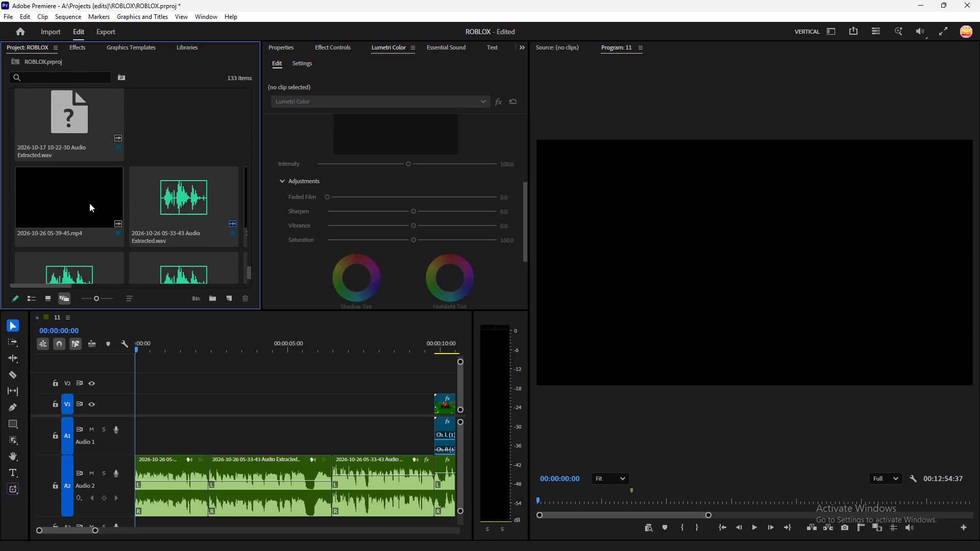
left_click_drag(250, 267, 250, 265)
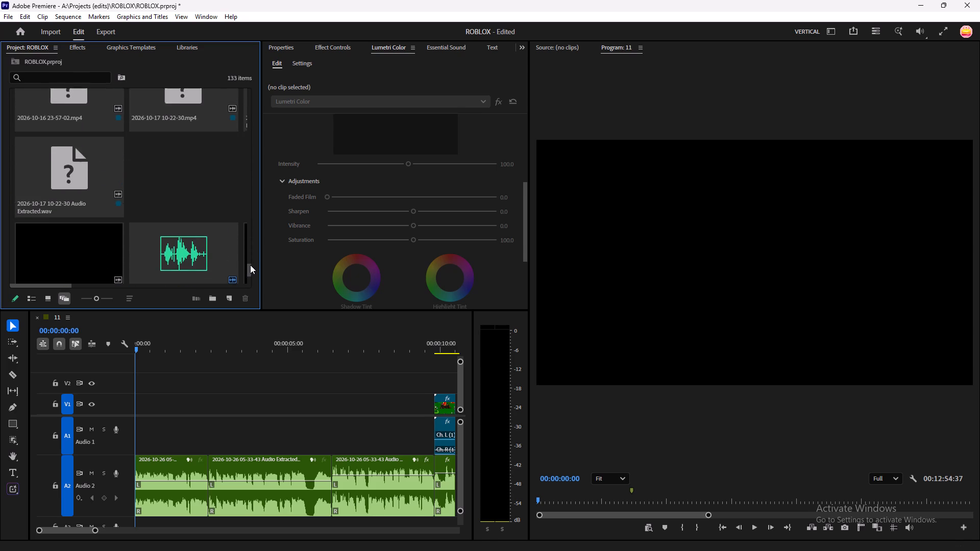
left_click_drag(250, 265, 253, 255)
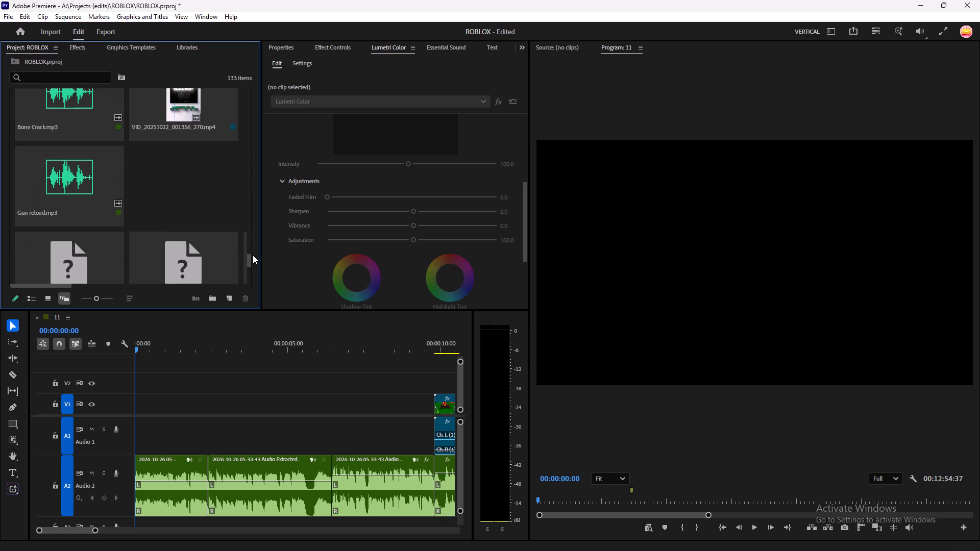
left_click_drag(253, 255, 255, 243)
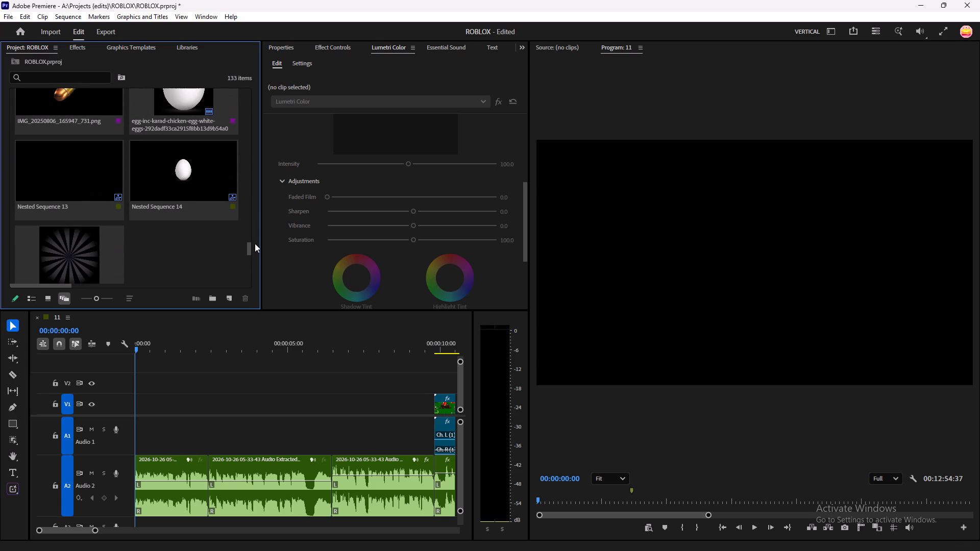
left_click_drag(255, 243, 255, 242)
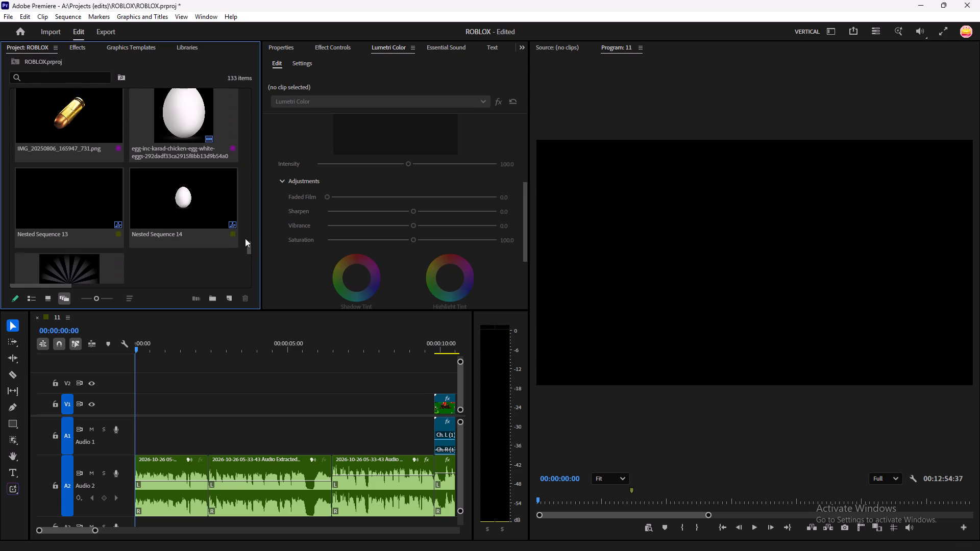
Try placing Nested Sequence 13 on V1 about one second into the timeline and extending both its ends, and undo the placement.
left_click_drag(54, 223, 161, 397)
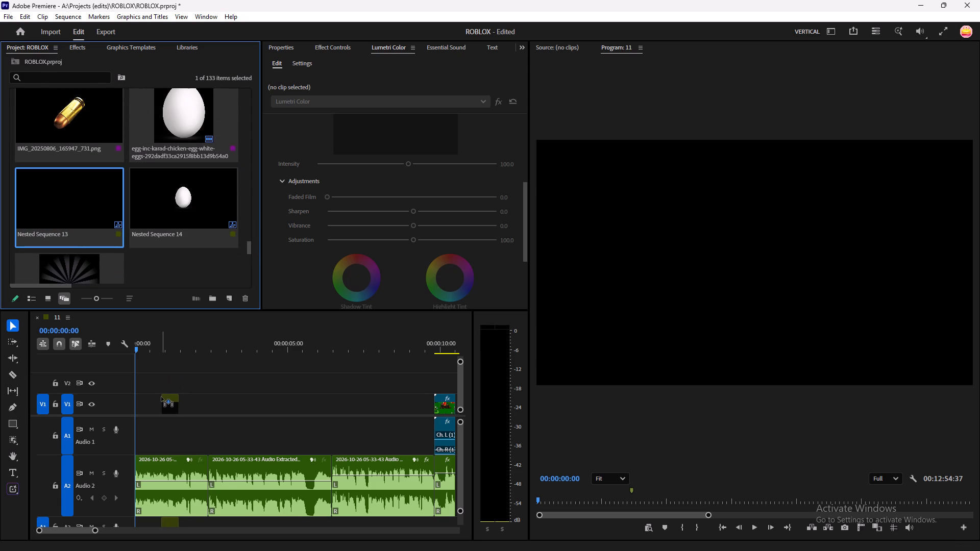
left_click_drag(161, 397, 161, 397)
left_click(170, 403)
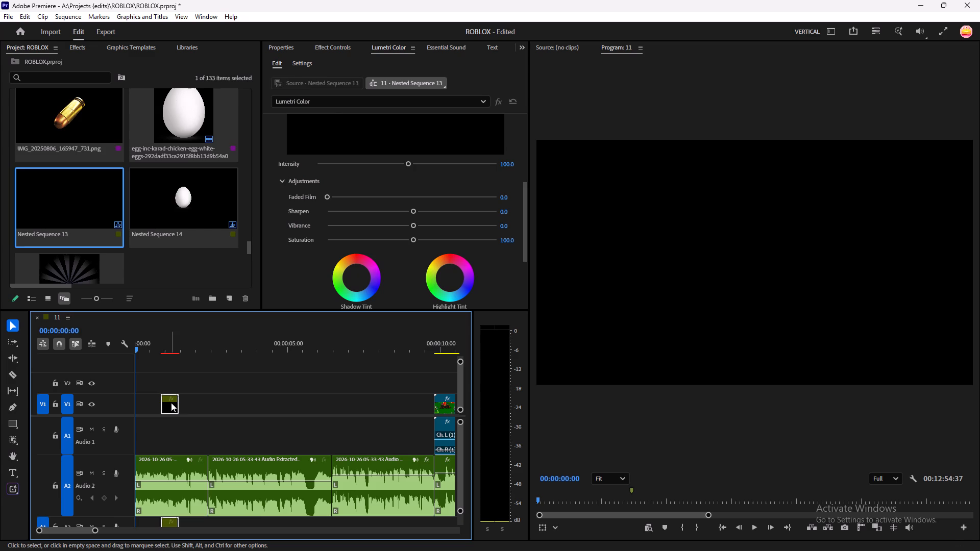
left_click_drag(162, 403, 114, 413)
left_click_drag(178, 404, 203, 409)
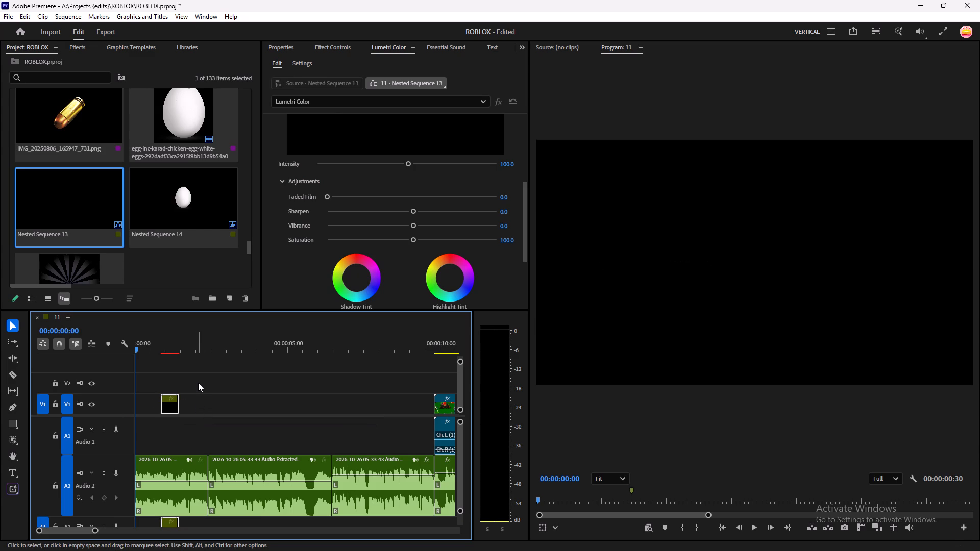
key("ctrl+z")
Place the black Color Matte on V1 from the sequence start, extend it to the gameplay clip at about 10 seconds, and check the opening.
scroll(148, 252, "up", 6)
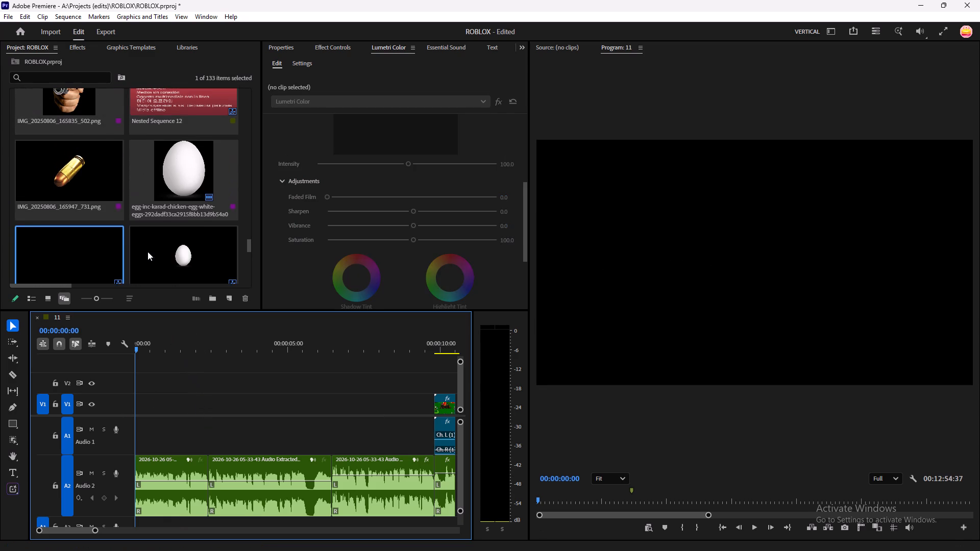
scroll(148, 252, "up", 12)
scroll(148, 252, "up", 20)
scroll(148, 252, "up", 6)
scroll(148, 252, "down", 5)
left_click_drag(69, 258, 196, 445)
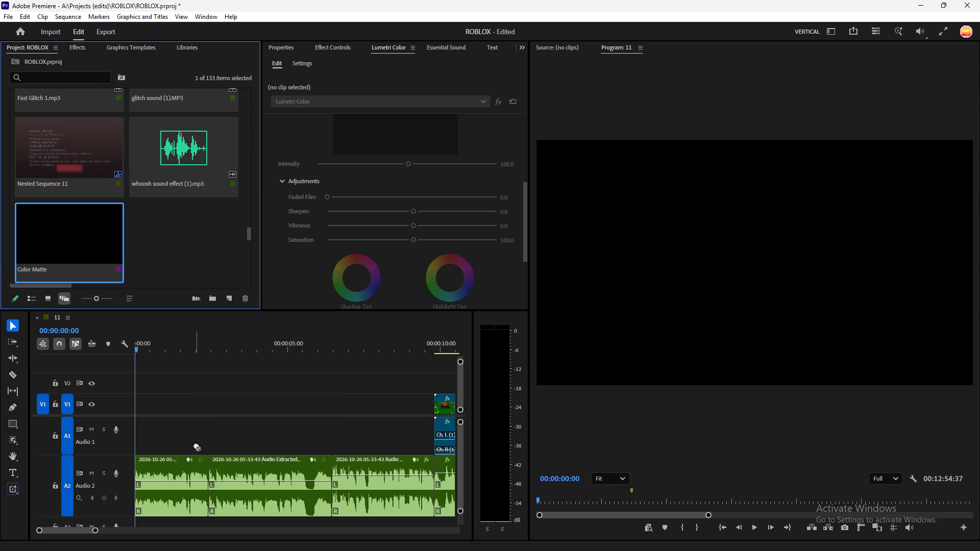
left_click_drag(196, 445, 130, 403)
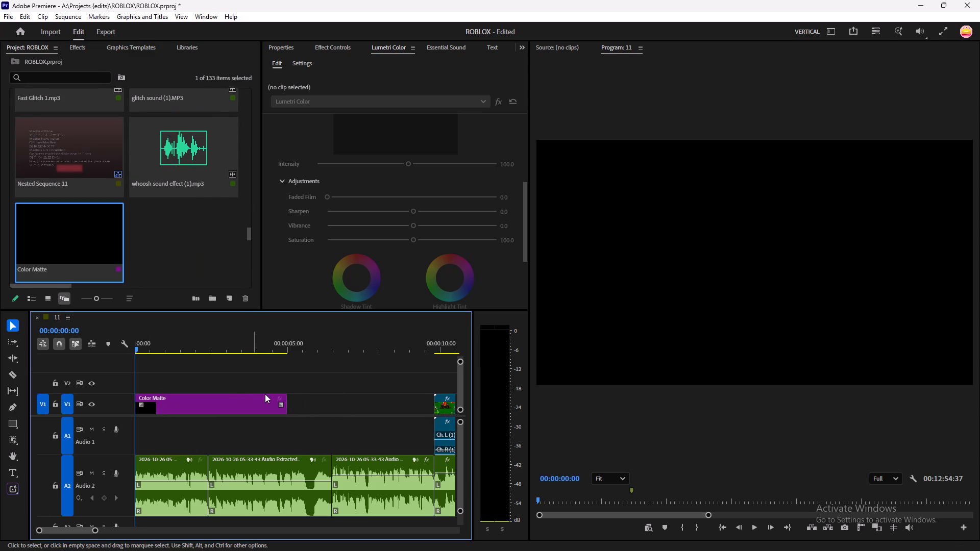
left_click_drag(289, 395, 209, 400)
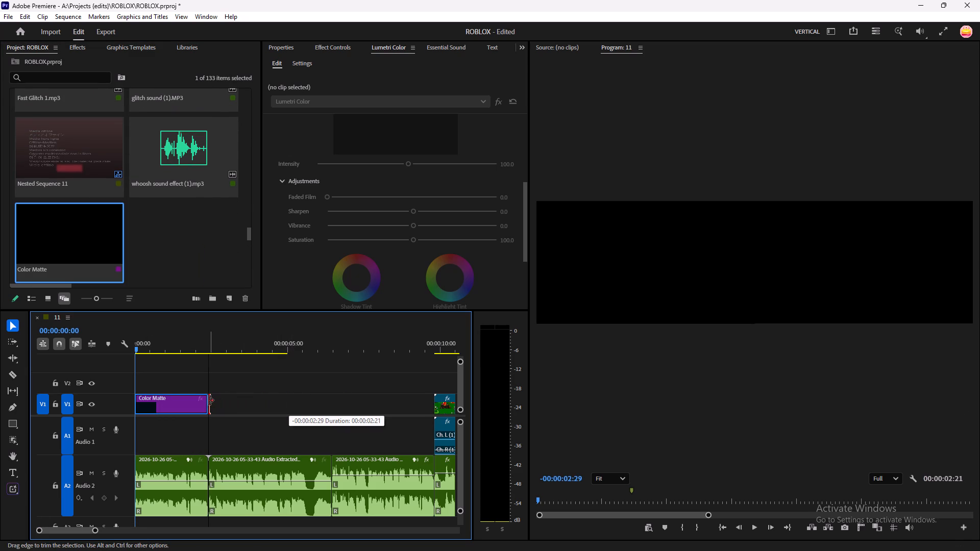
left_click_drag(209, 400, 443, 409)
left_click(312, 373)
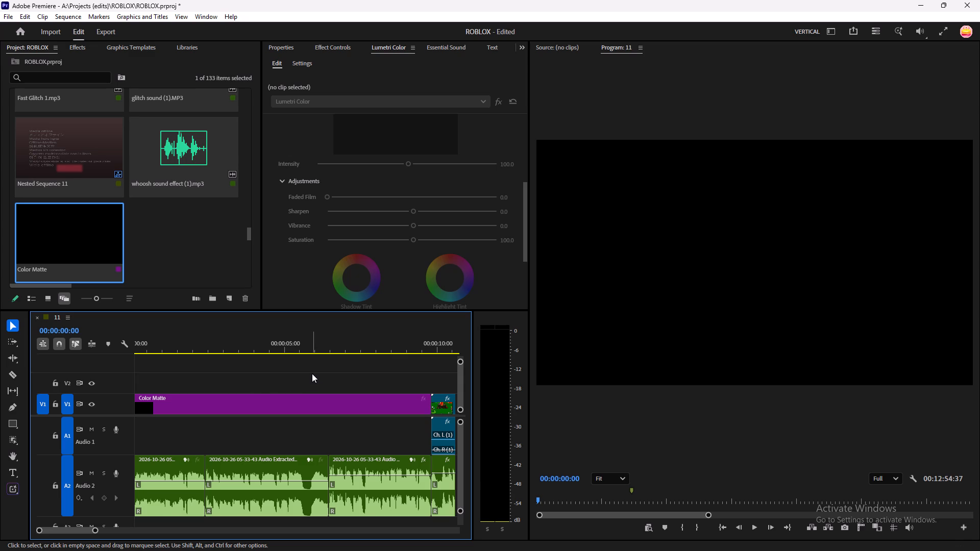
key("minus")
key("space")
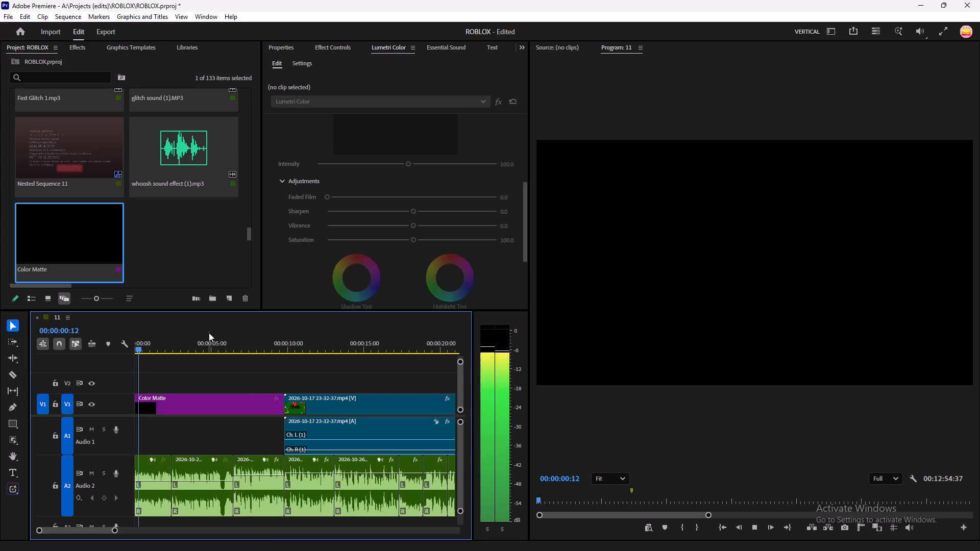
key("space")
left_click_drag(152, 345, 119, 371)
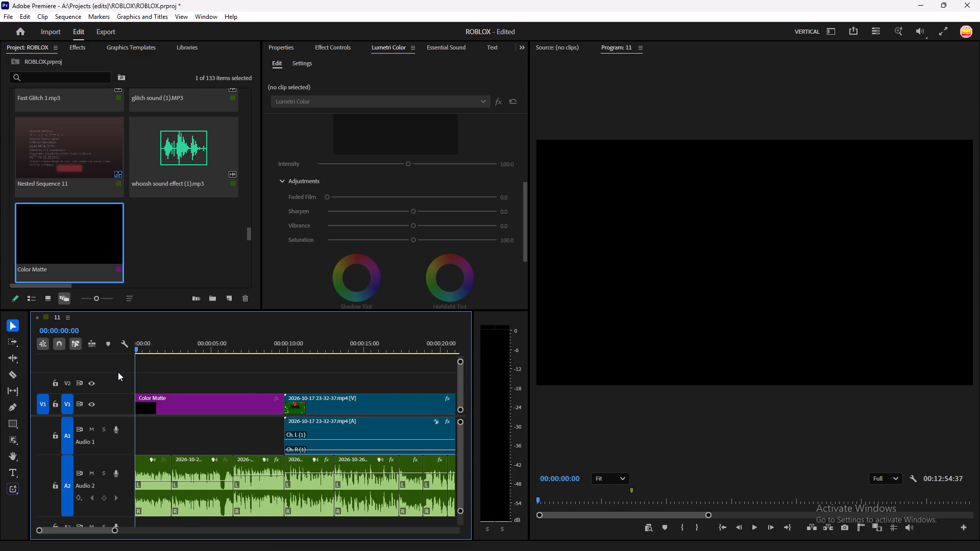
Collapse audio track A2 and enlarge the timeline's video track area for the opening section.
type("==")
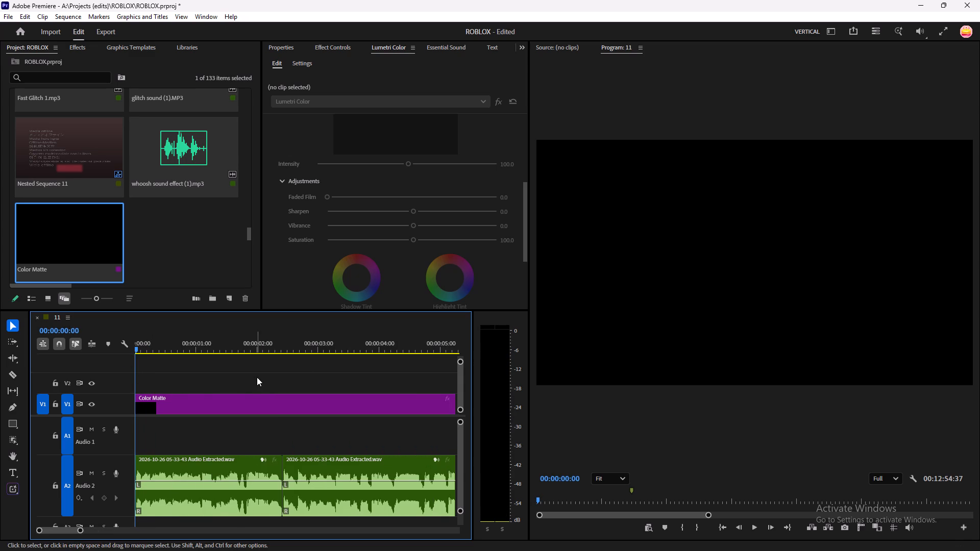
double_click(123, 461)
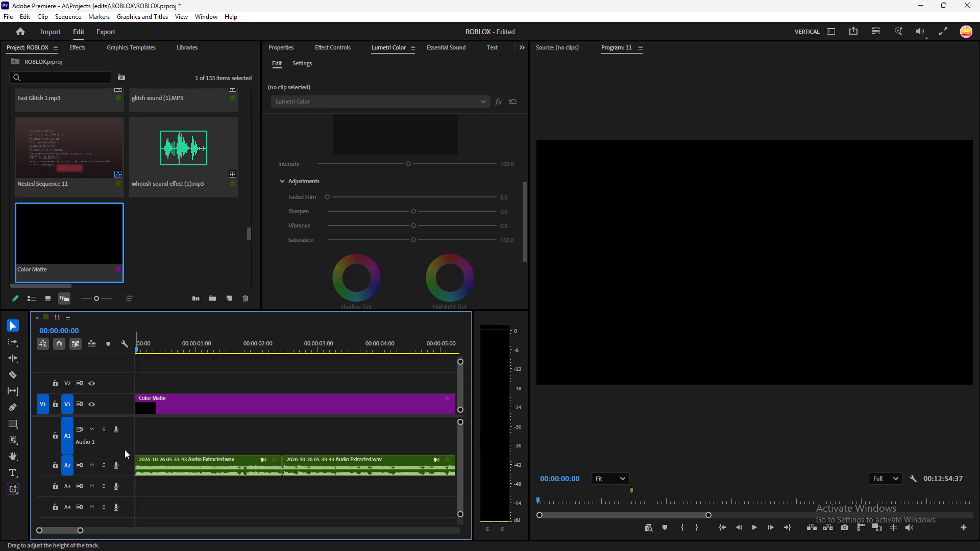
left_click_drag(120, 415, 119, 452)
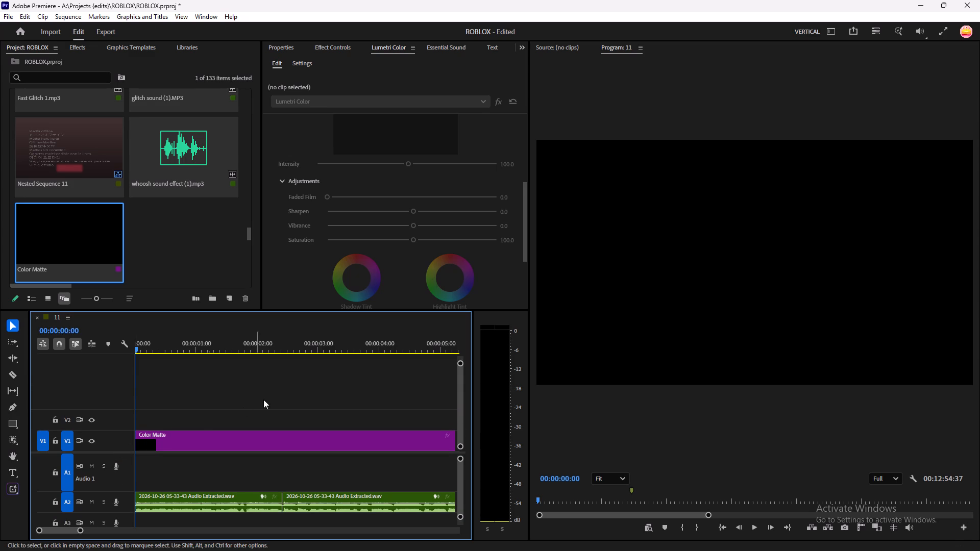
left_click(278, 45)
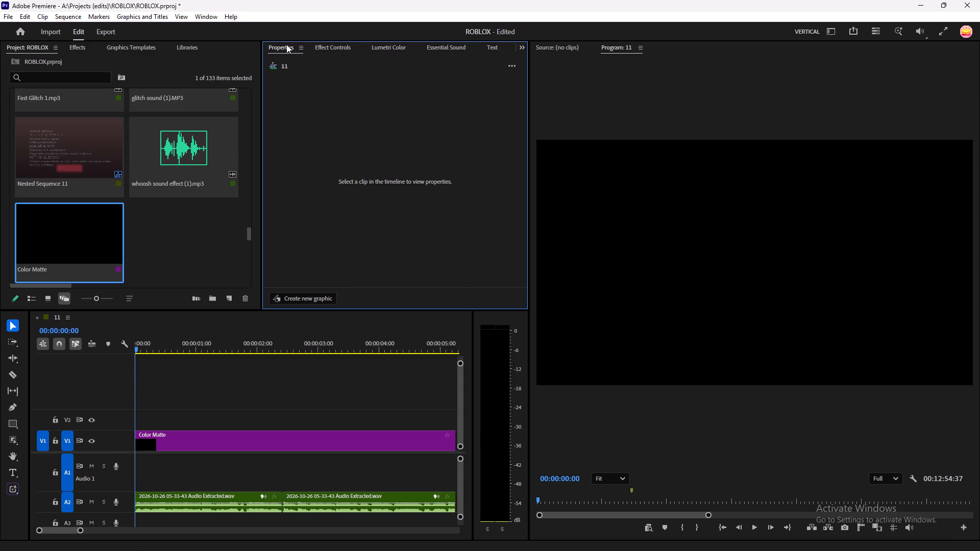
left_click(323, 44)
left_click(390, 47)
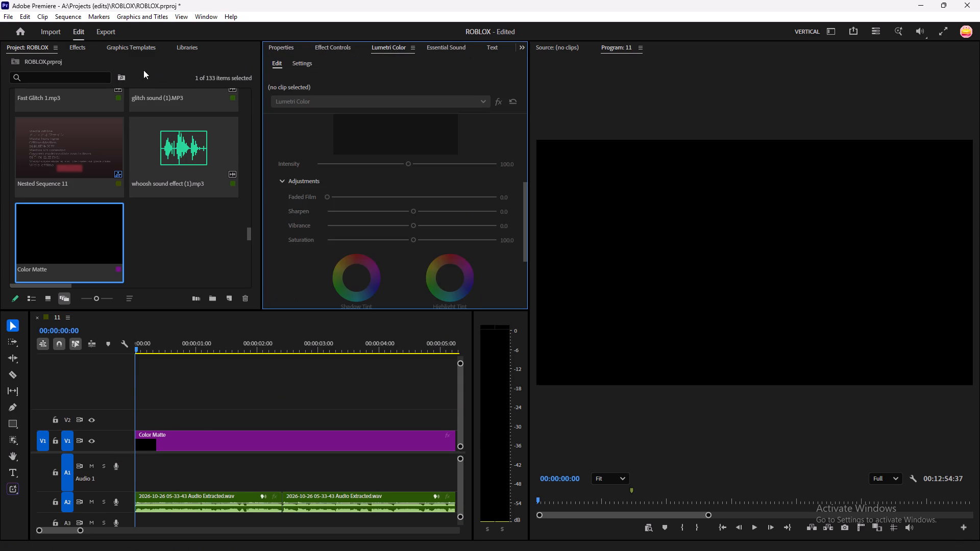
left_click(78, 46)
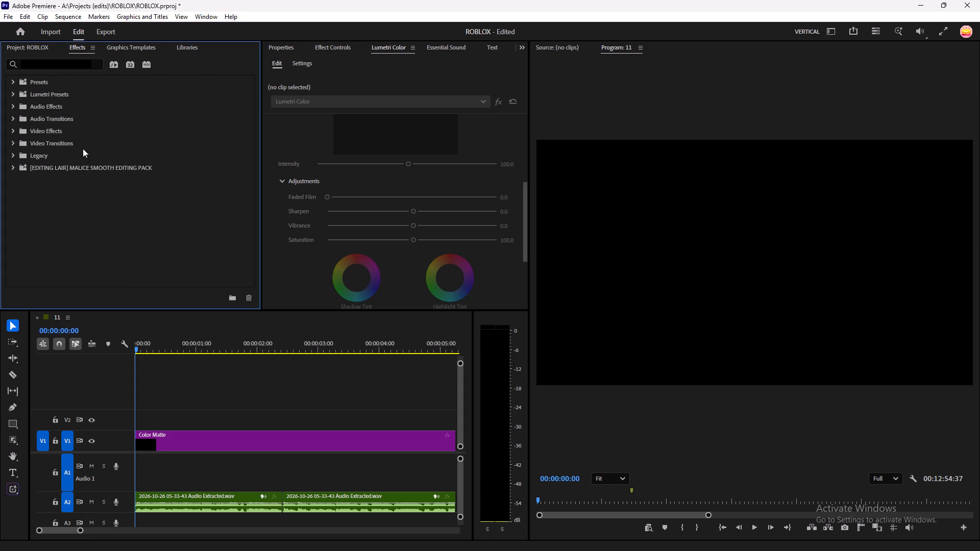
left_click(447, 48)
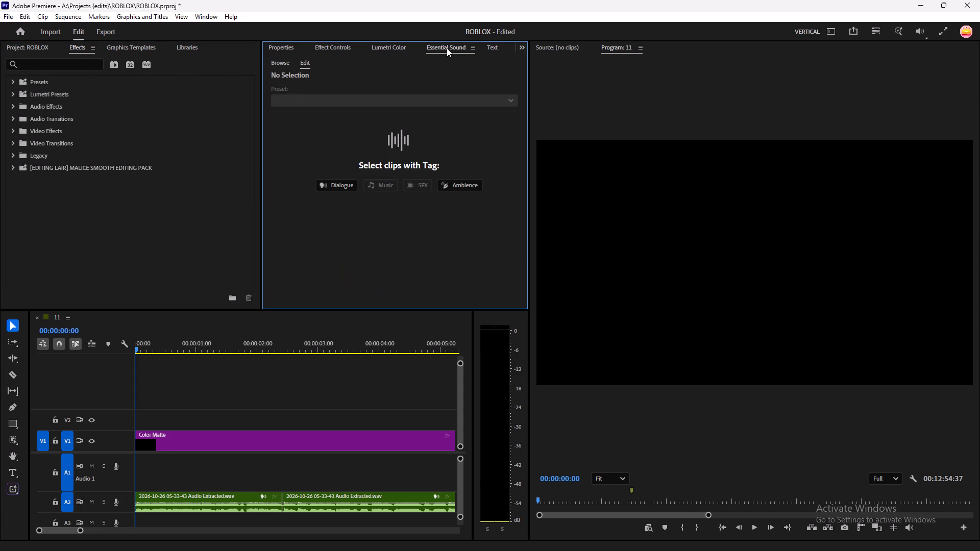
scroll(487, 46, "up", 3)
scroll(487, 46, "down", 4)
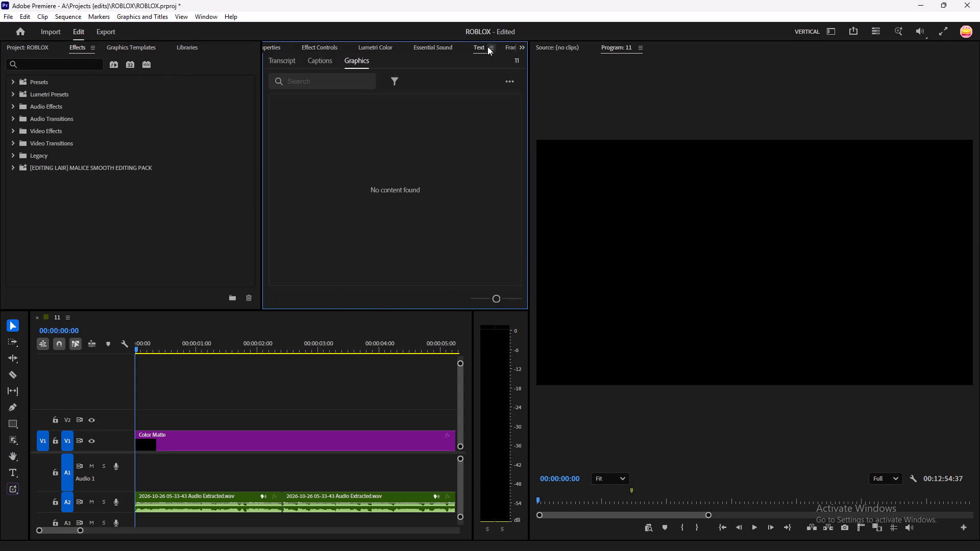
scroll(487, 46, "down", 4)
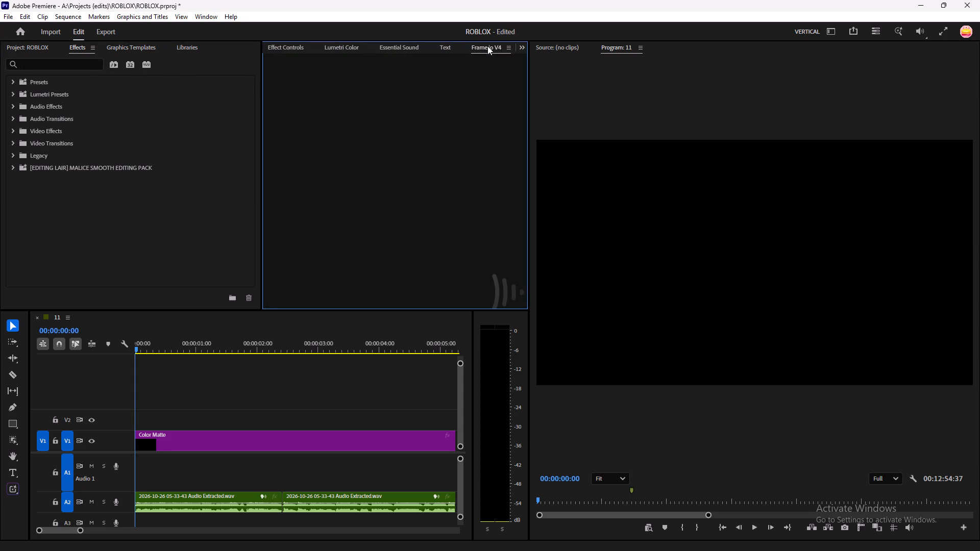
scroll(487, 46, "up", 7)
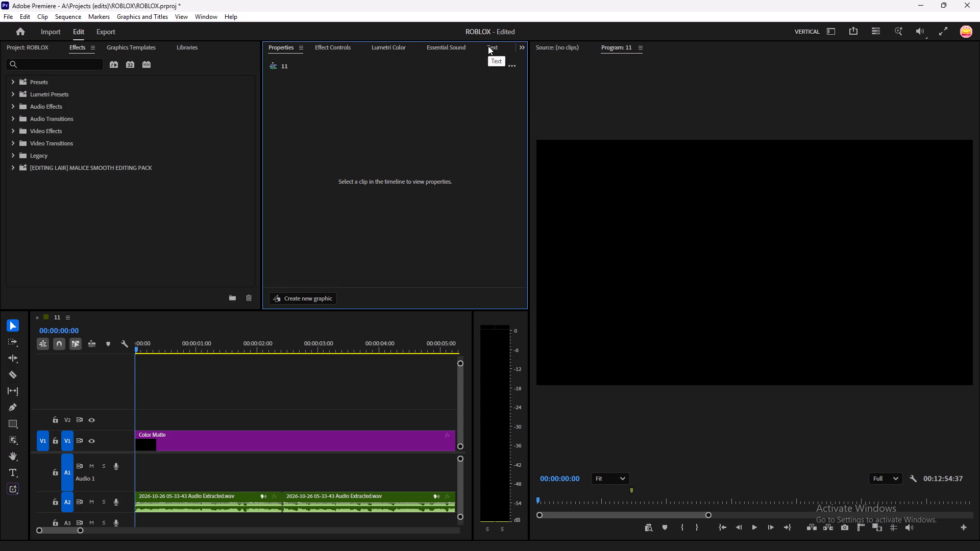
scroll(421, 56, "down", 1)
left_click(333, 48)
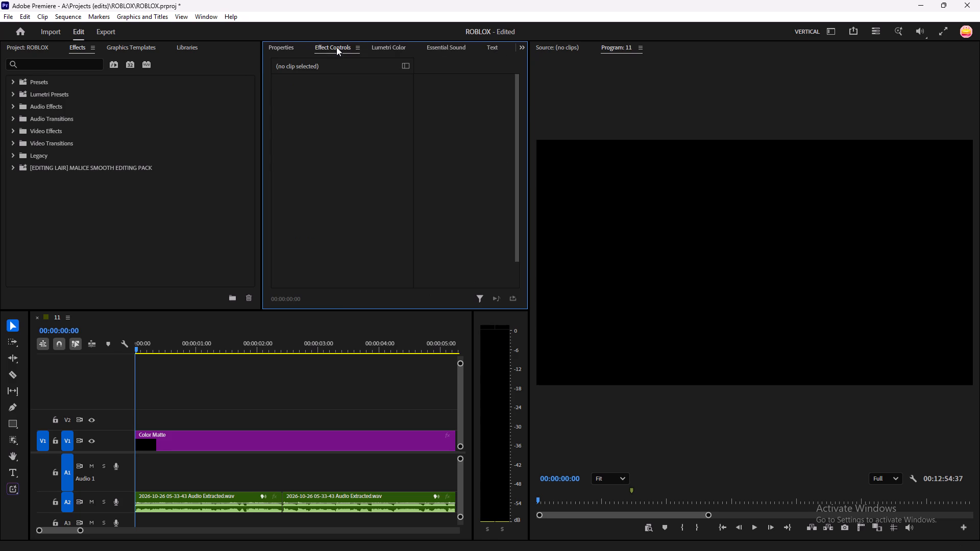
Add the Snapping text graphics template on V2 at the sequence start and trim it to about 1 second.
left_click(140, 43)
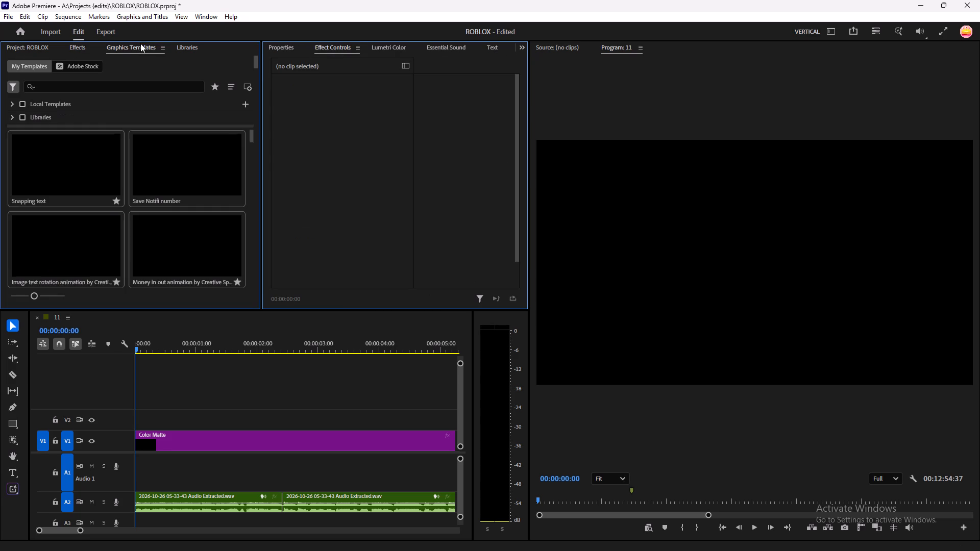
scroll(132, 157, "down", 2)
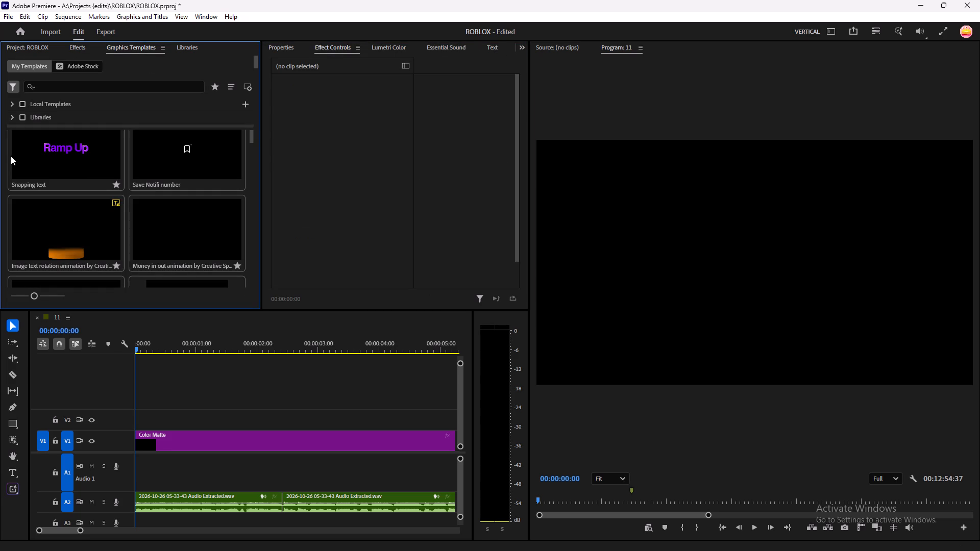
left_click_drag(43, 155, 138, 420)
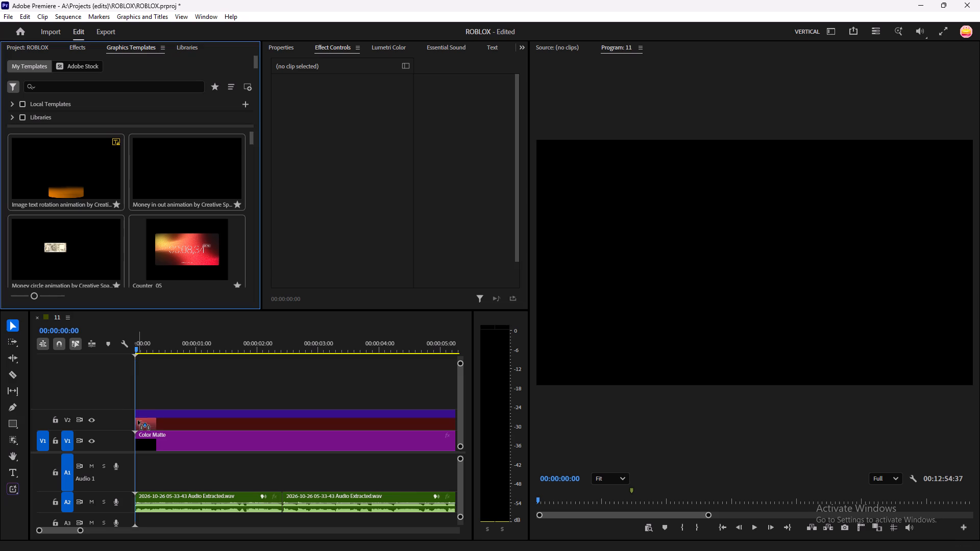
left_click_drag(138, 420, 136, 420)
key("minus")
key("minus")
key("minus")
left_click(215, 417)
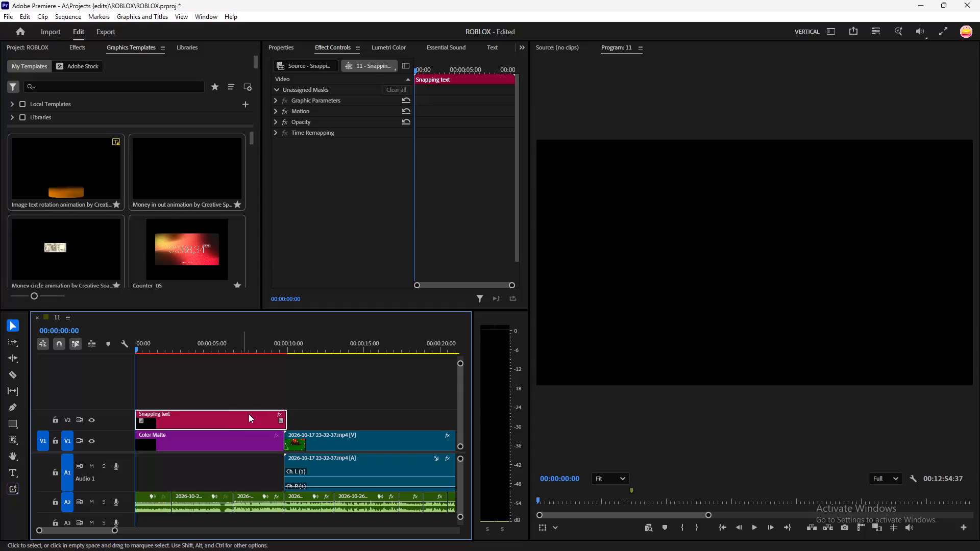
left_click_drag(287, 411, 153, 419)
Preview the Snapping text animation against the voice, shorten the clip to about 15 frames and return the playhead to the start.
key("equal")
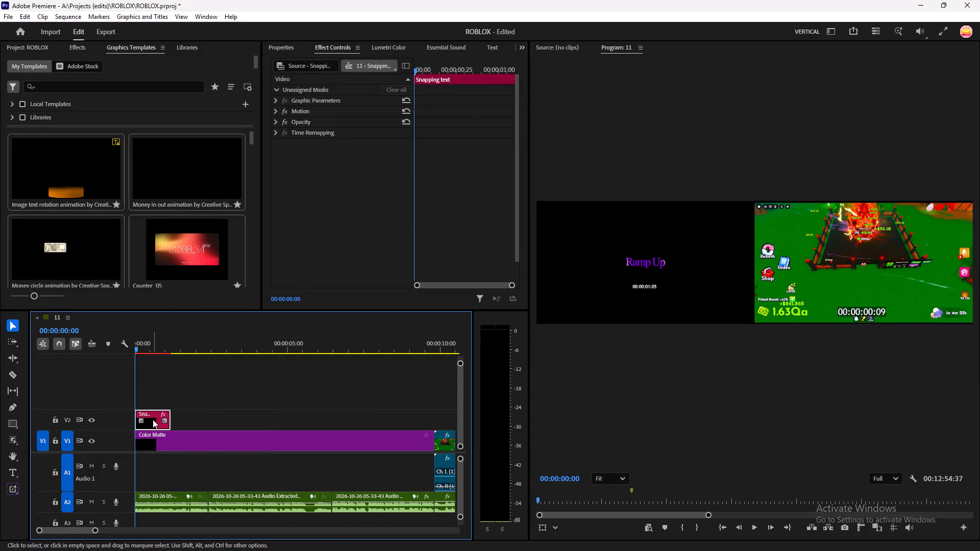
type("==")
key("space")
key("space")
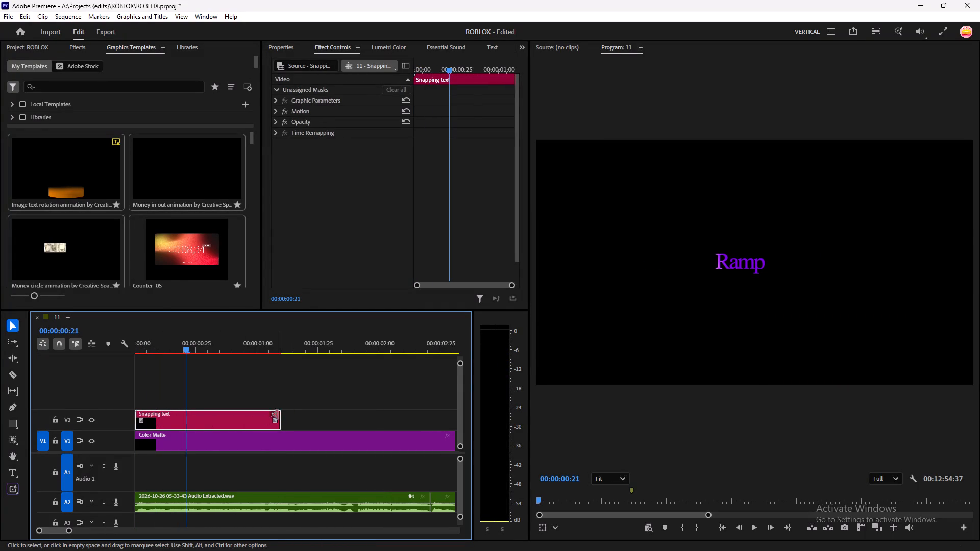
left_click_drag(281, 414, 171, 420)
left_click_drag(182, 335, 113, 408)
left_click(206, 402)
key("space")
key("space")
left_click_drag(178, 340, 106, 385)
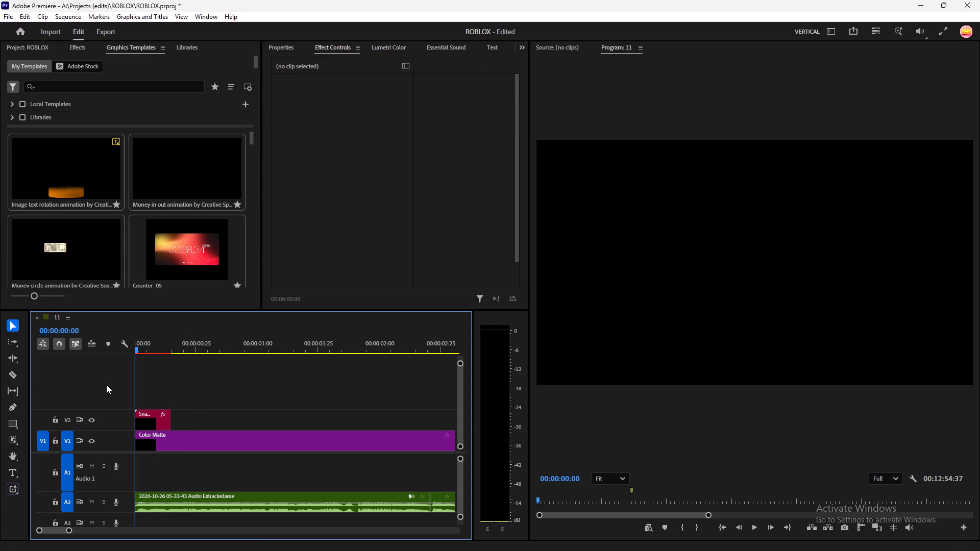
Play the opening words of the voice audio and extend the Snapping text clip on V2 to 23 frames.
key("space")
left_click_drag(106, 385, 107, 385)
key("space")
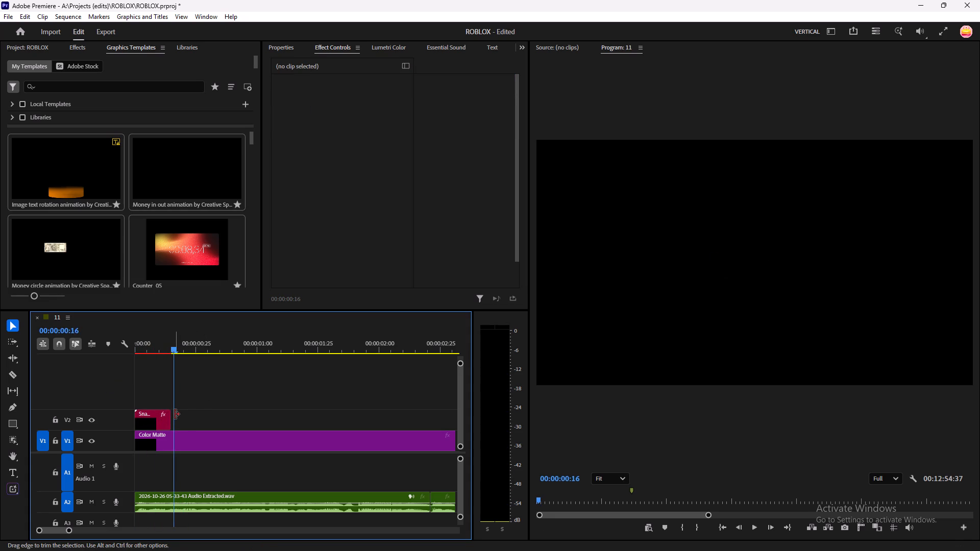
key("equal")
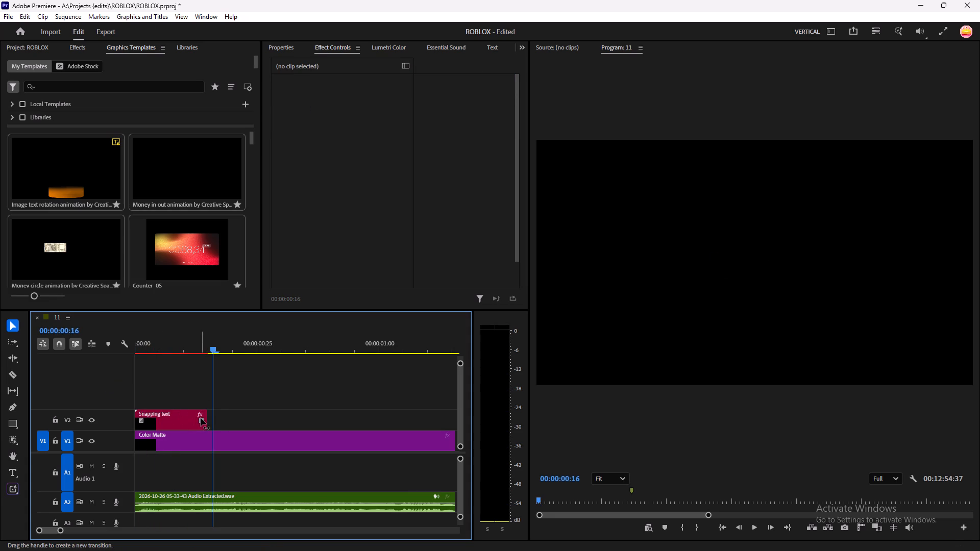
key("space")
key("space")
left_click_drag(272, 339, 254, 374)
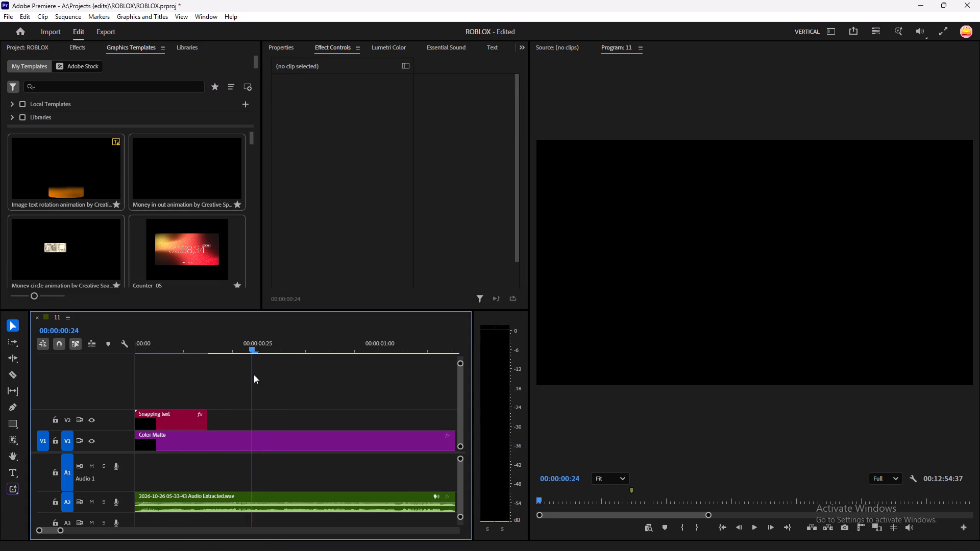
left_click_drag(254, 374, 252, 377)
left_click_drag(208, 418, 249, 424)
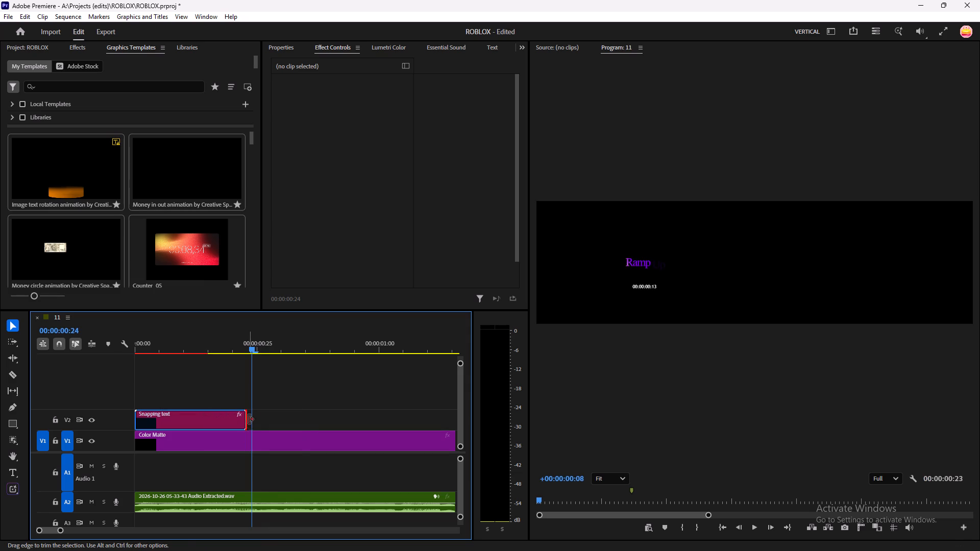
Scrub through the text animation to about frame 14 and trim the end of the Snapping text clip to 11 frames.
left_click_drag(254, 339, 161, 468)
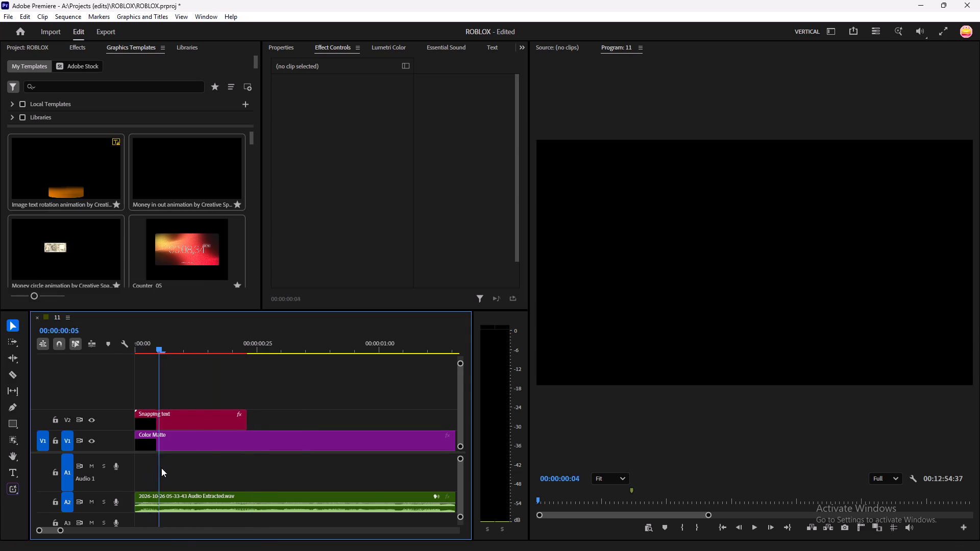
left_click_drag(161, 468, 205, 465)
left_click(192, 417)
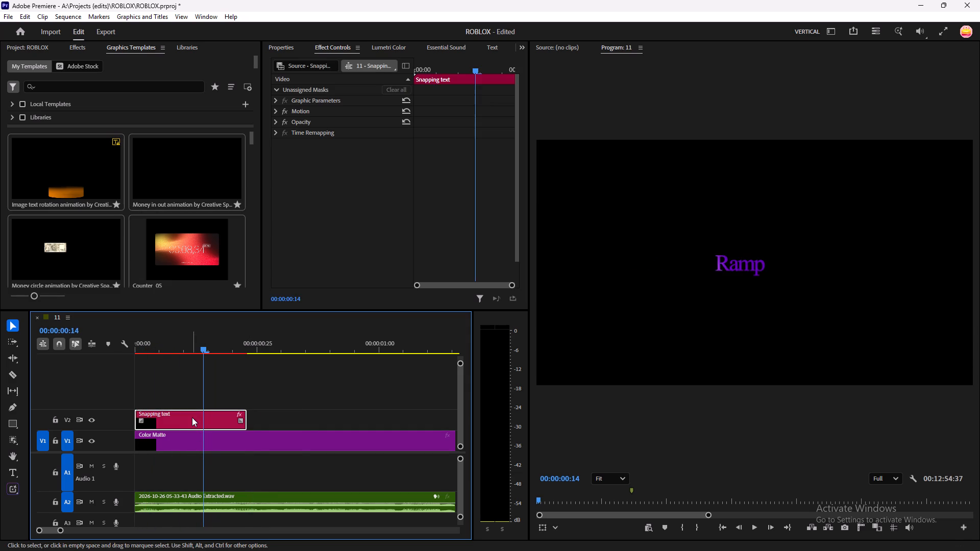
left_click_drag(247, 418, 188, 429)
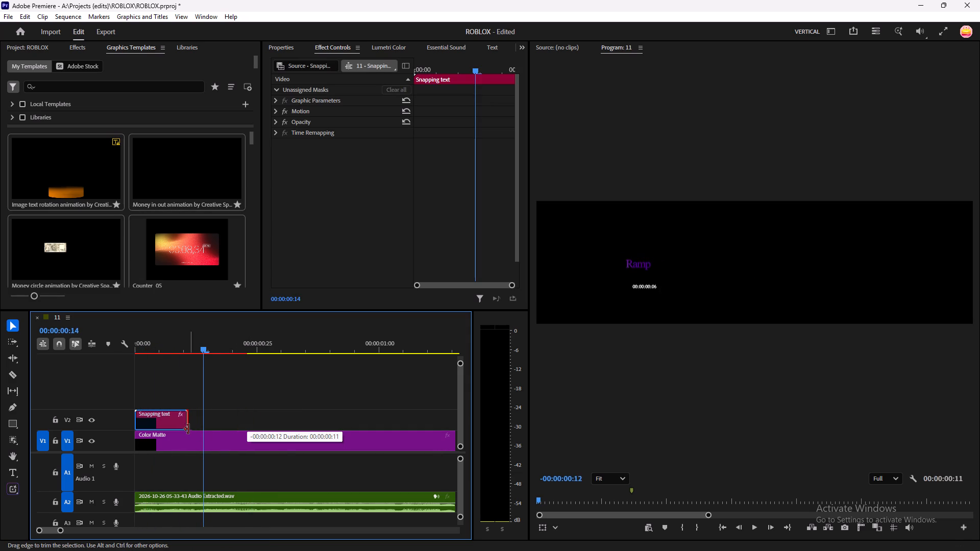
left_click_drag(188, 429, 187, 430)
Duplicate the Snapping text clip on V2 with the copy starting 12 frames into the sequence.
left_click(166, 424)
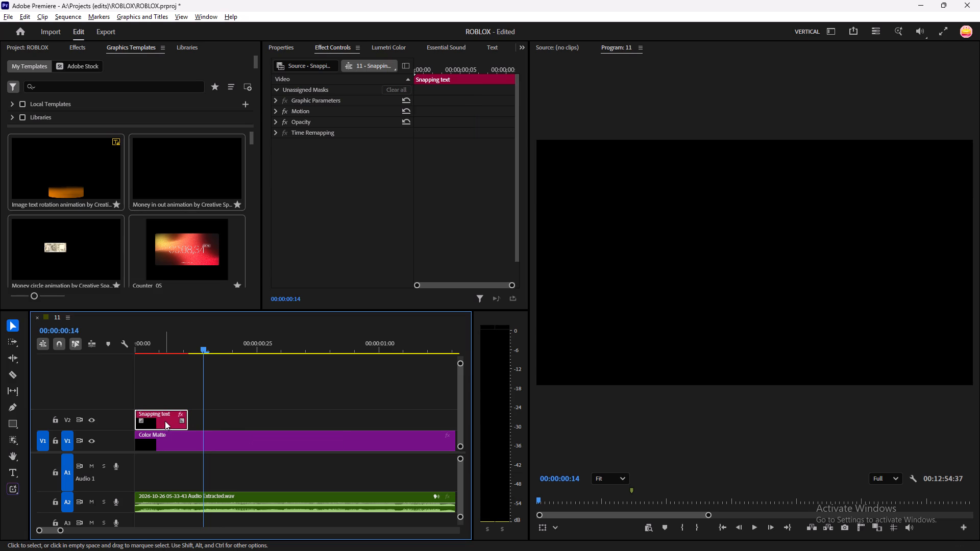
left_click_drag(165, 420, 222, 422, "alt")
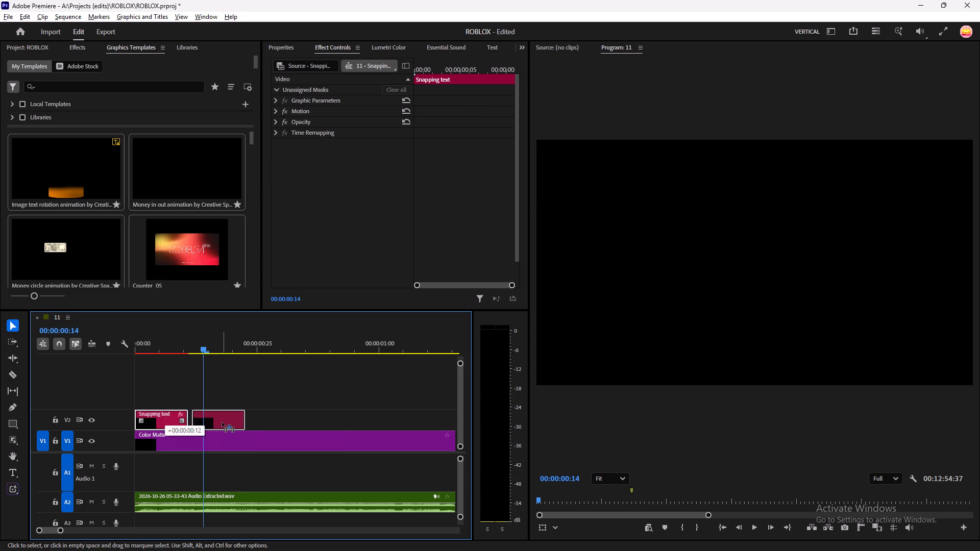
left_click_drag(222, 422, 224, 422, "alt")
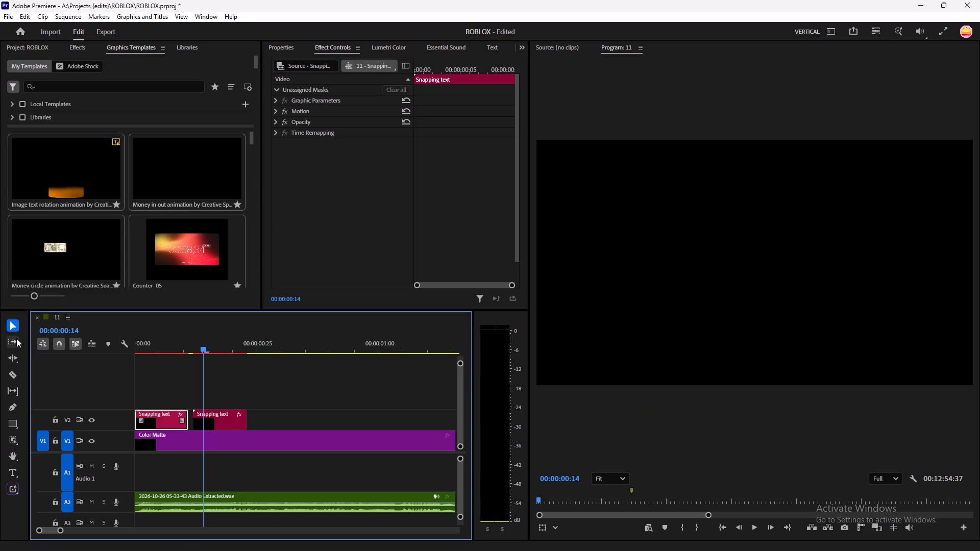
Move the second Snapping text clip on V2 to start at frame 11, directly against the end of the first.
left_click(58, 342)
left_click(59, 345)
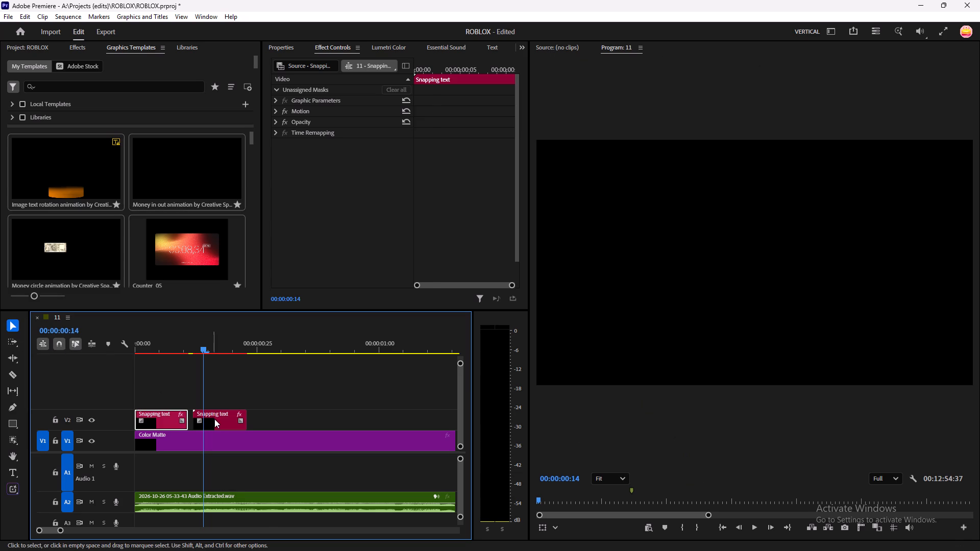
left_click(216, 419)
Preview the opening with both Snapping text clips against the voice and return the playhead to the start.
key("space")
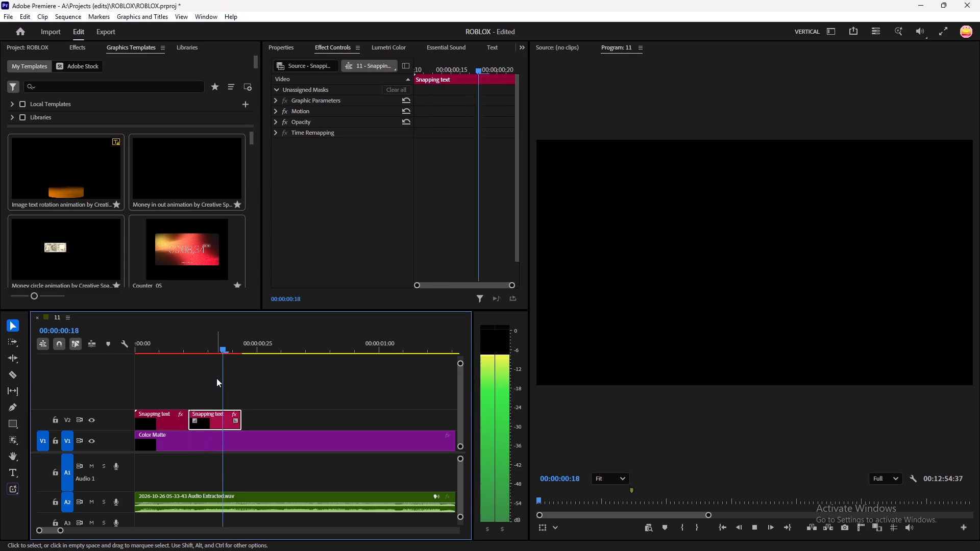
key("space")
left_click_drag(291, 339, 213, 393)
key("space")
key("space")
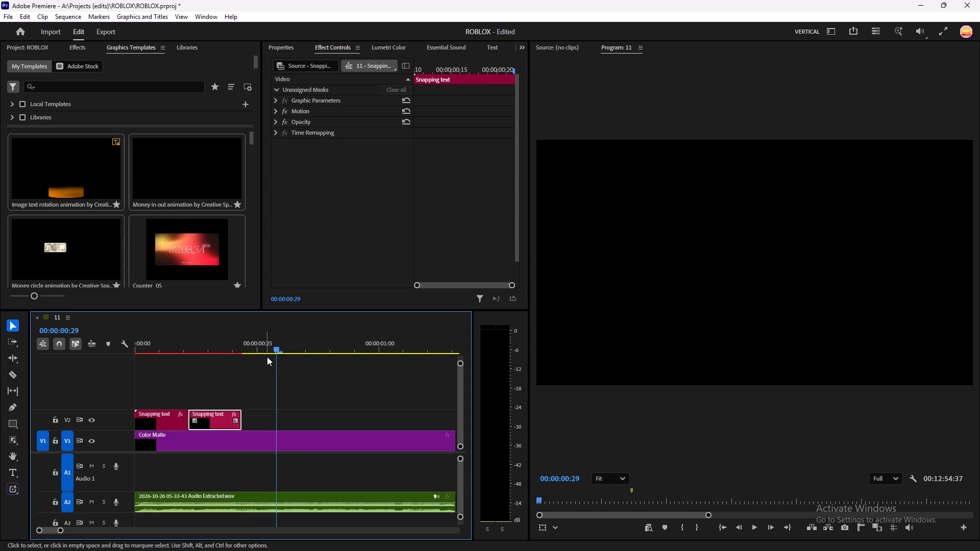
left_click_drag(272, 344, 236, 390)
left_click_drag(231, 347, 131, 436)
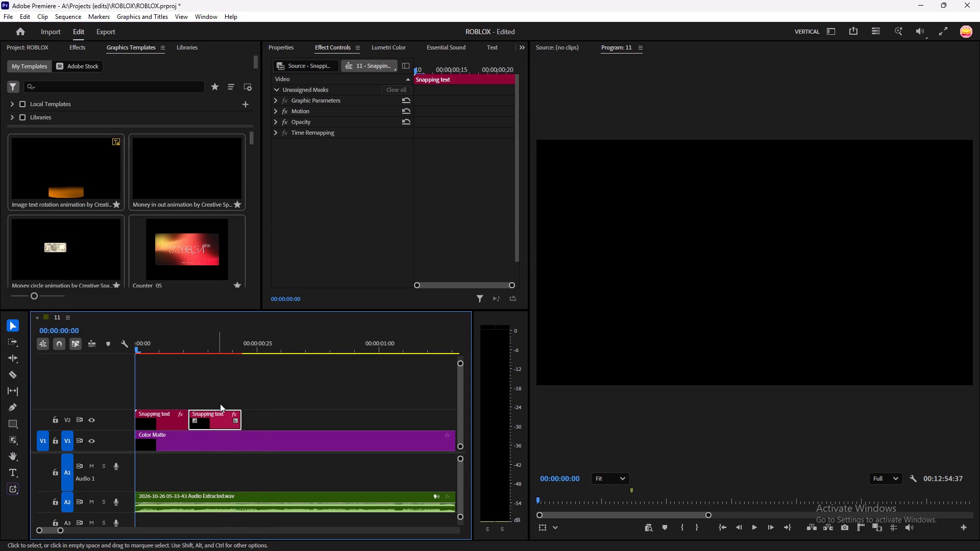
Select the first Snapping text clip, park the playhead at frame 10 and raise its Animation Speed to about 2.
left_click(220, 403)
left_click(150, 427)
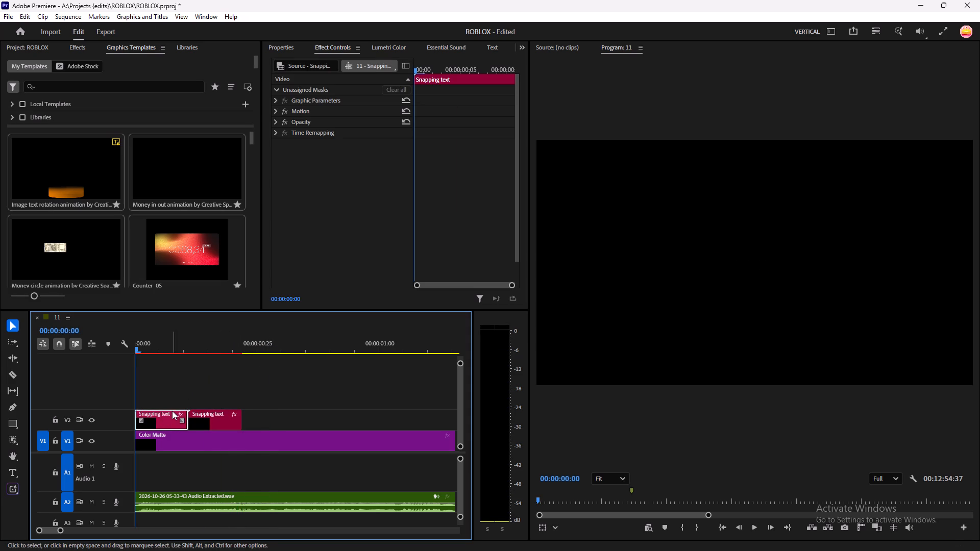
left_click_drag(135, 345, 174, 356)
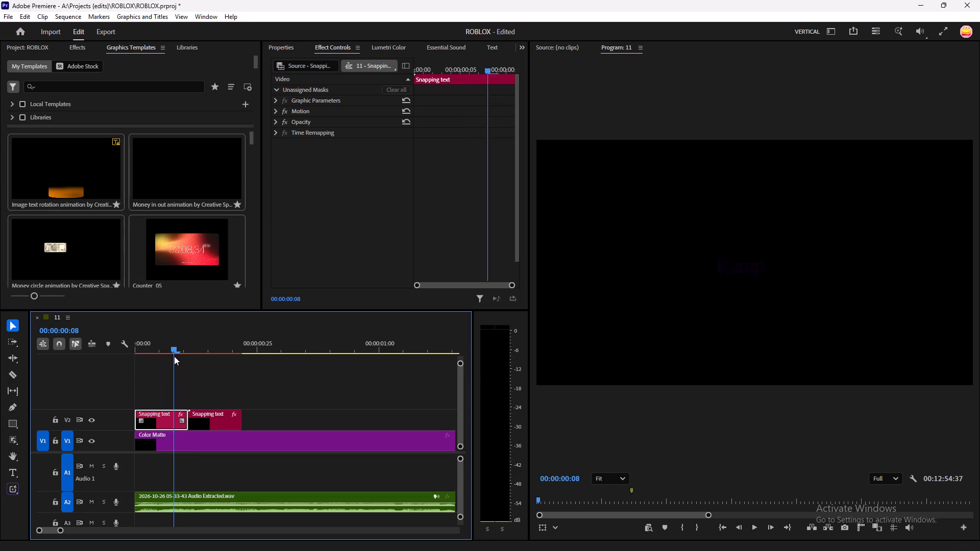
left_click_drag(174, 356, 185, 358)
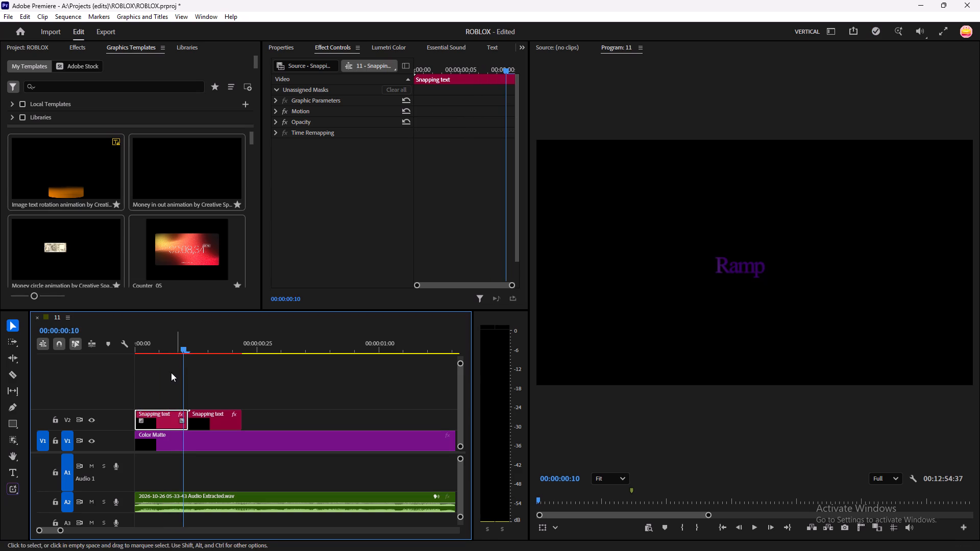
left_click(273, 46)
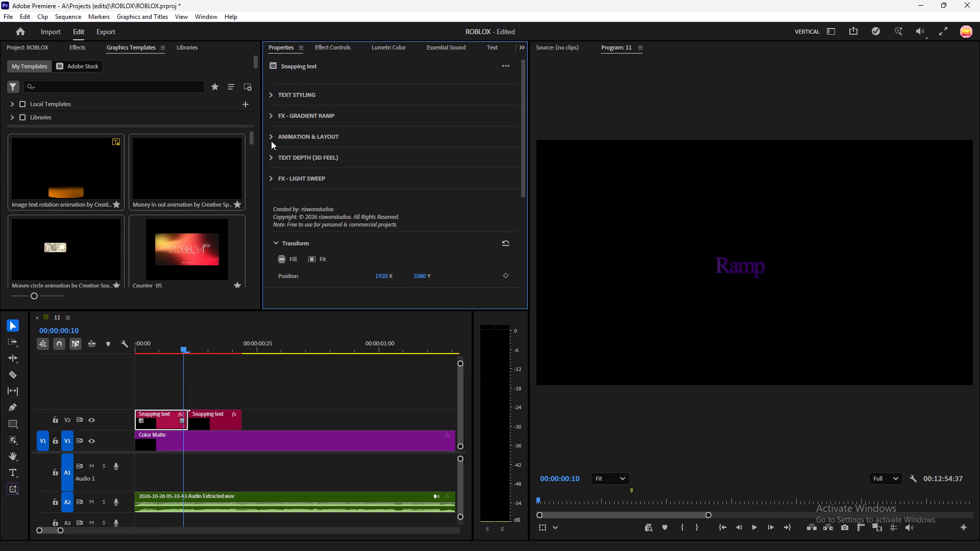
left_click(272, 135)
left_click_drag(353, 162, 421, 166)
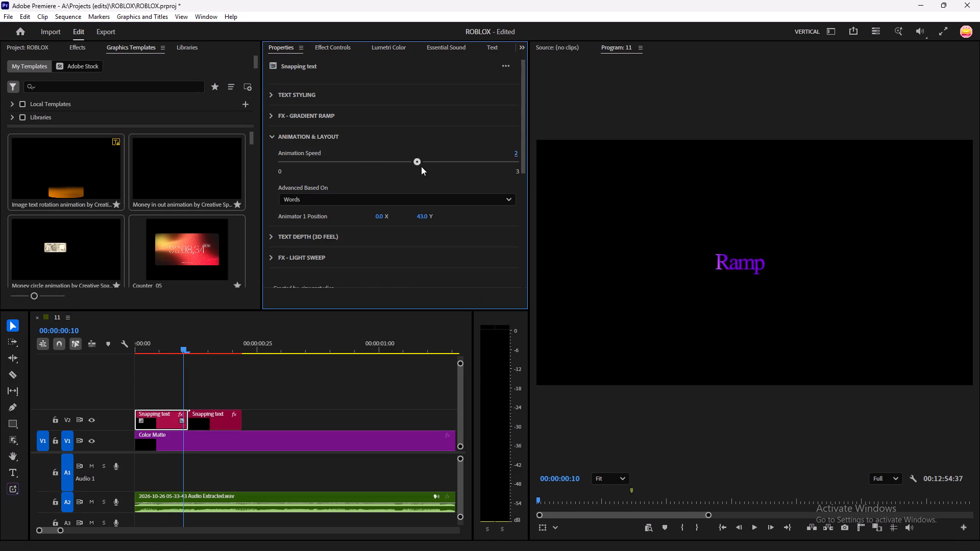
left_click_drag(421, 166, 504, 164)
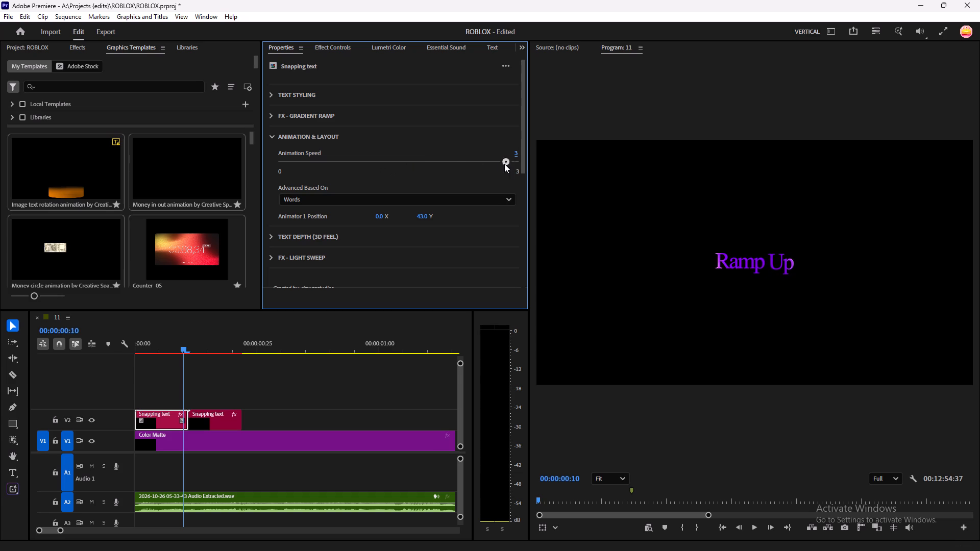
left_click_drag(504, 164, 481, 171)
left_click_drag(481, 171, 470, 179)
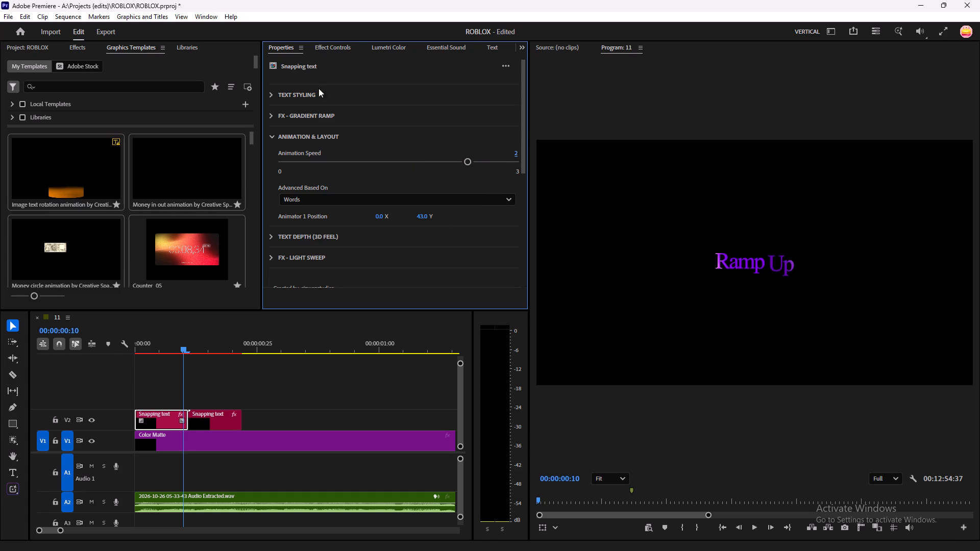
Replace the first Snapping text clip's wording with HUM.
left_click(272, 97)
left_click_drag(335, 125, 229, 138)
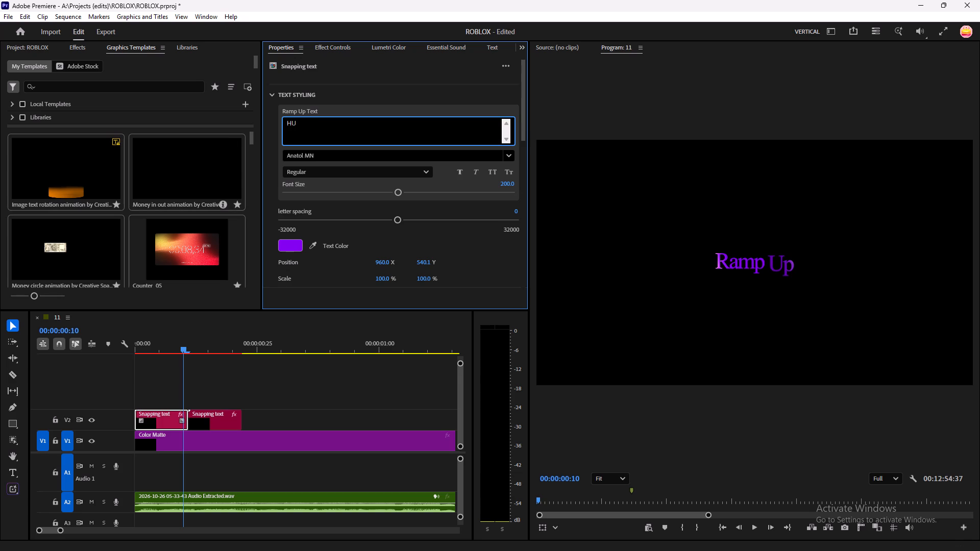
key("m")
left_click(269, 125)
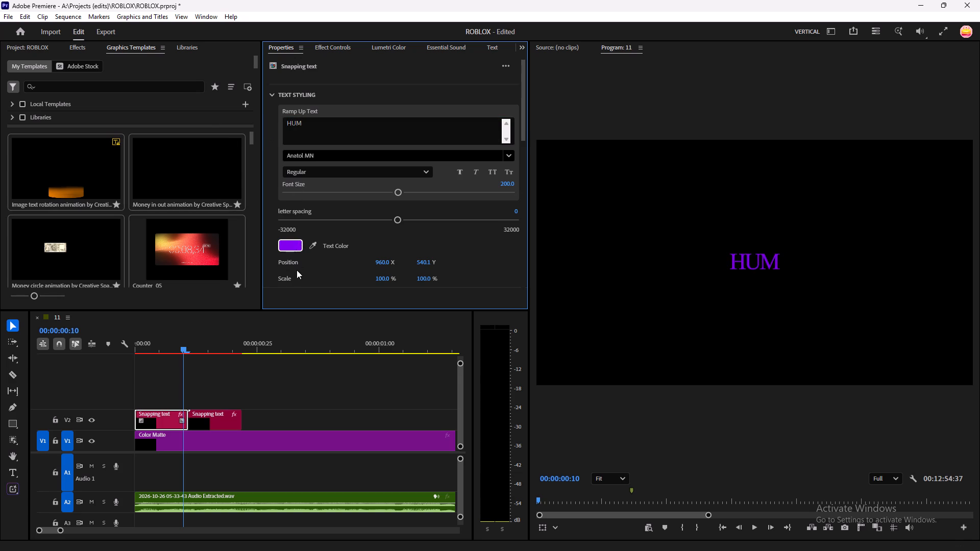
Enlarge the HUM text to a font size of about 352.6 and apply the favourite font Roblox 2017.
left_click_drag(401, 192, 403, 193)
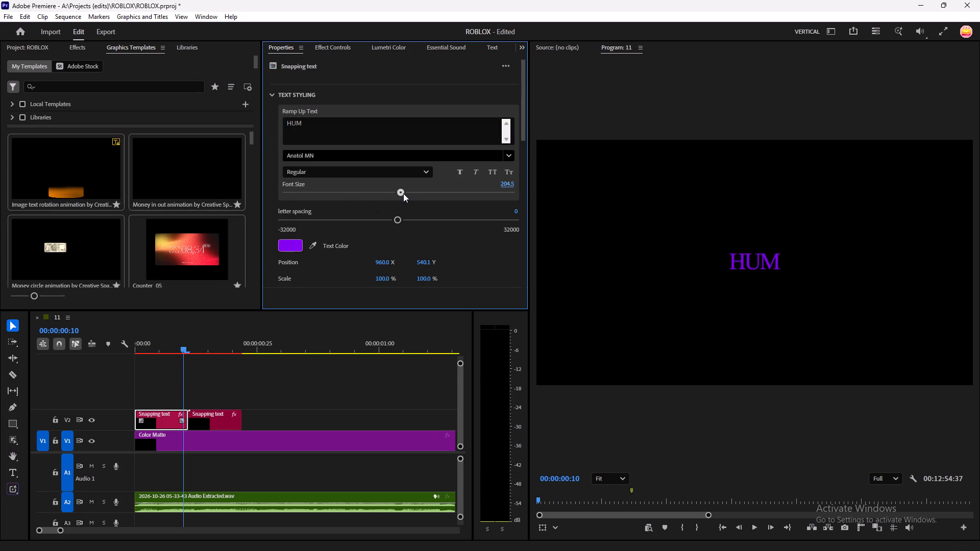
left_click_drag(403, 193, 493, 208)
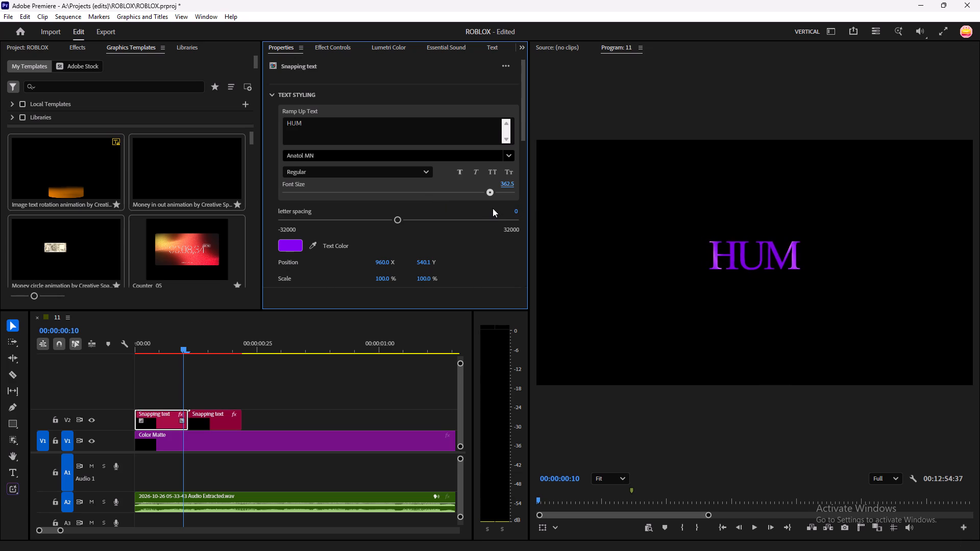
left_click_drag(493, 208, 487, 209)
left_click(509, 156)
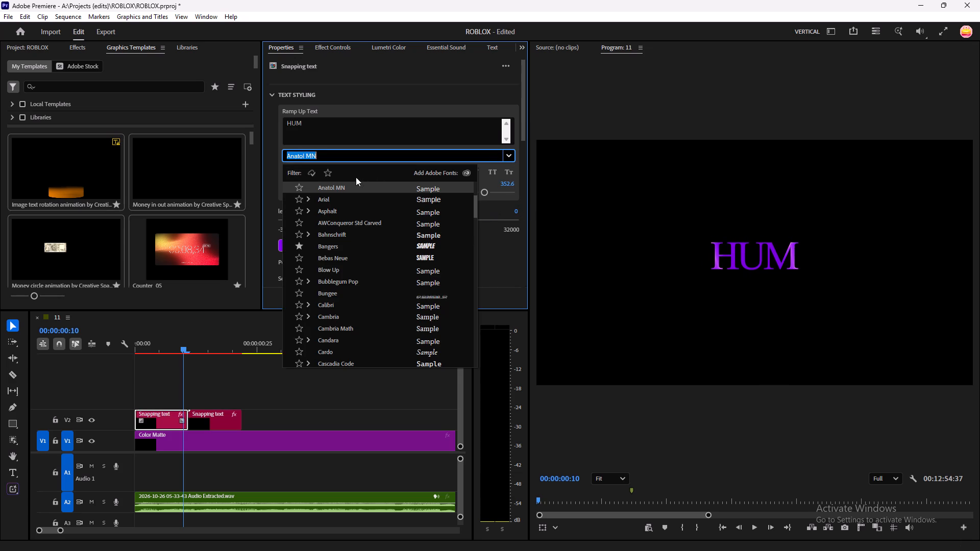
left_click(331, 174)
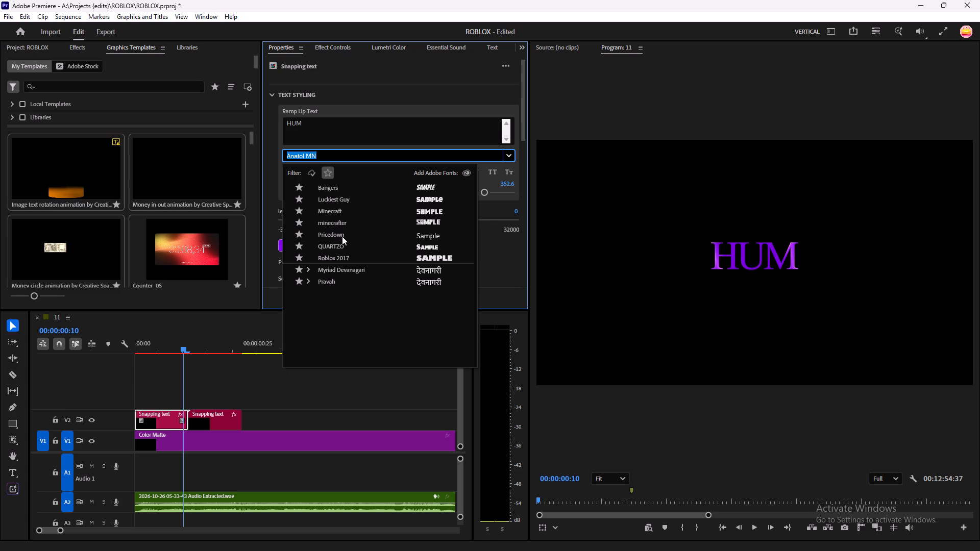
left_click(329, 257)
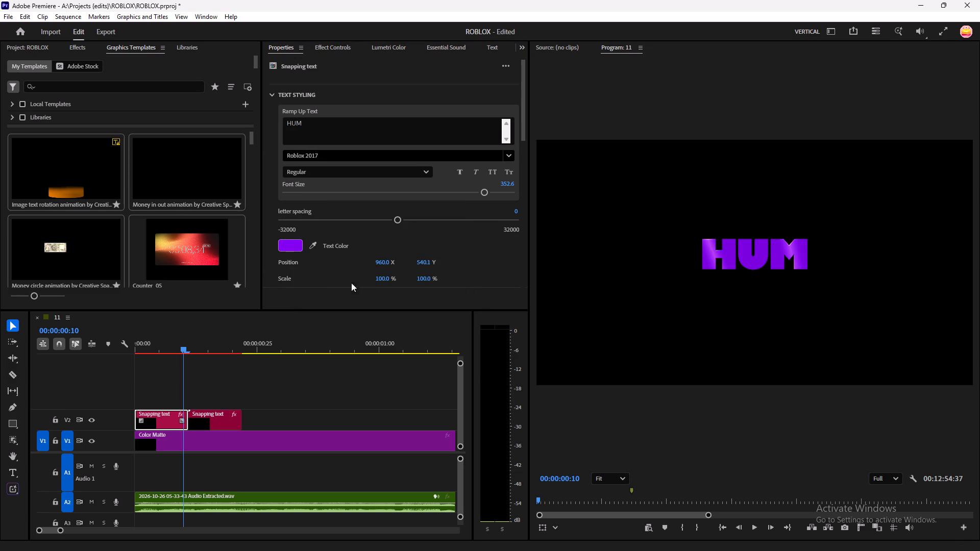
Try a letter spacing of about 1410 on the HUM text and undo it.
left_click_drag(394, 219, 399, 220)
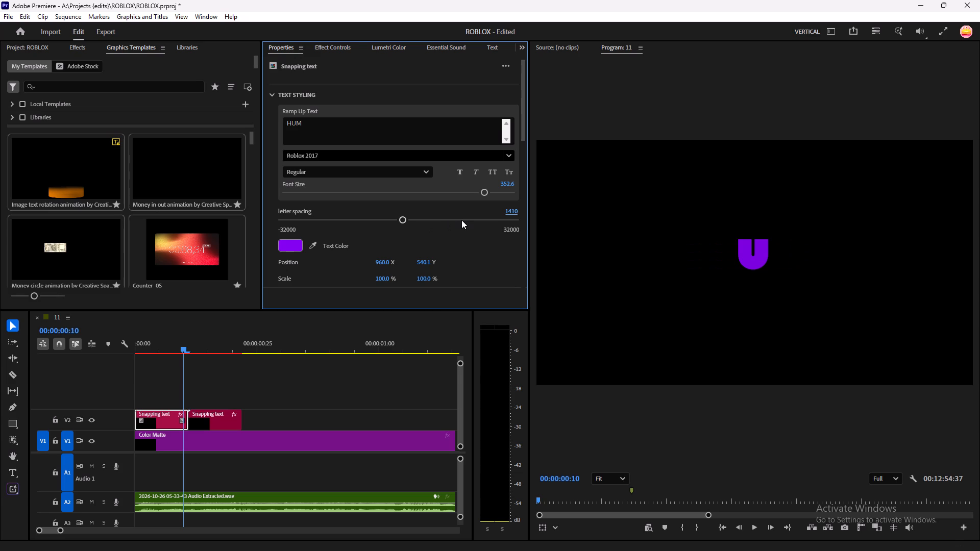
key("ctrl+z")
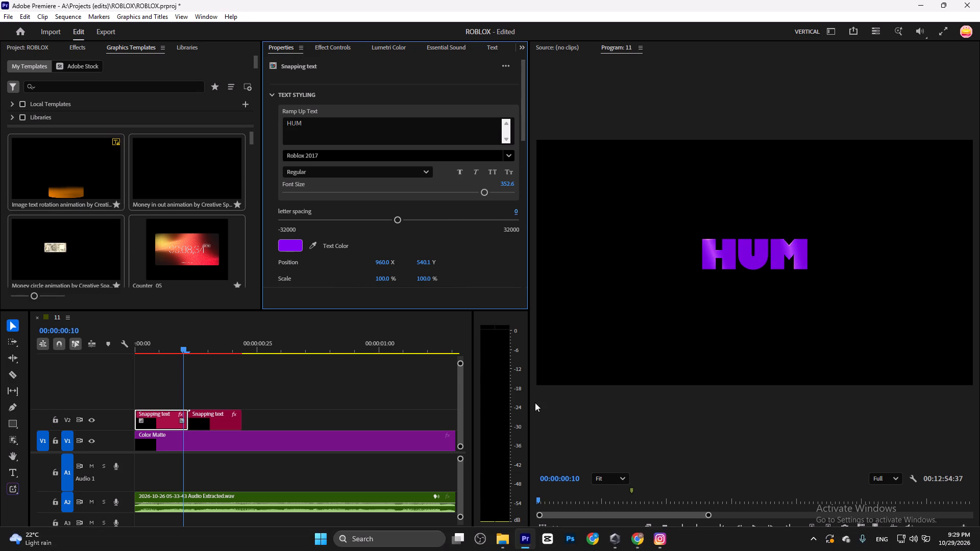
Toggle the Add Depth option in the HUM text's Text Depth (3D Feel) settings.
scroll(363, 242, "down", 10)
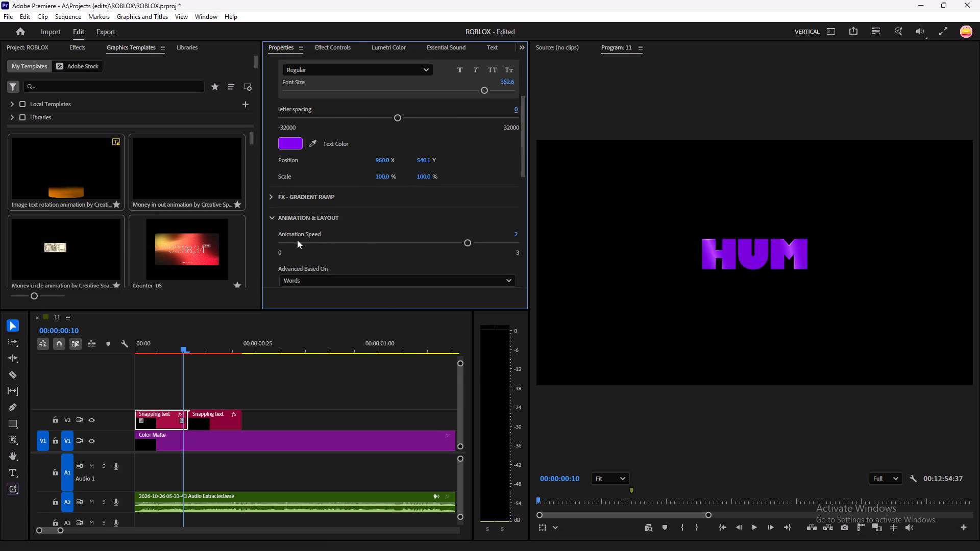
left_click(272, 215)
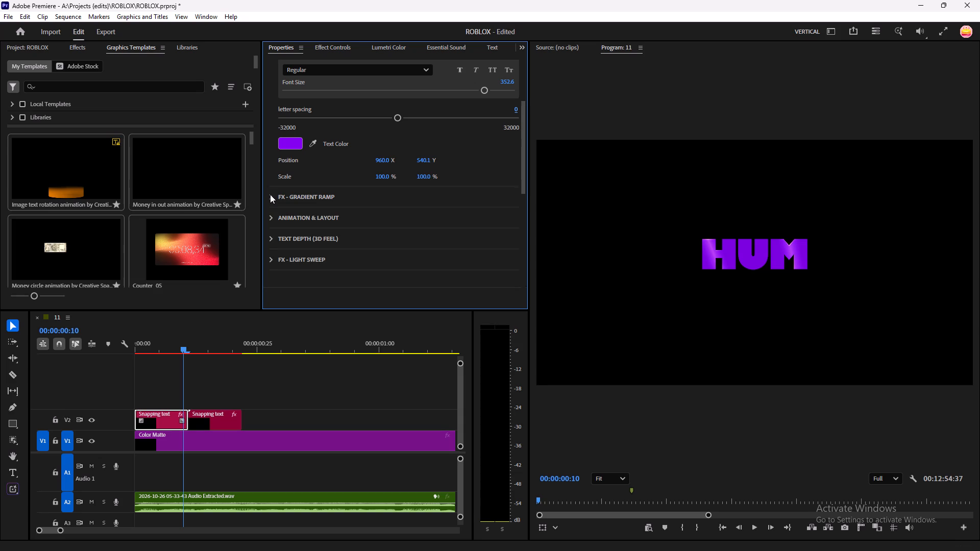
double_click(270, 194)
left_click(269, 240)
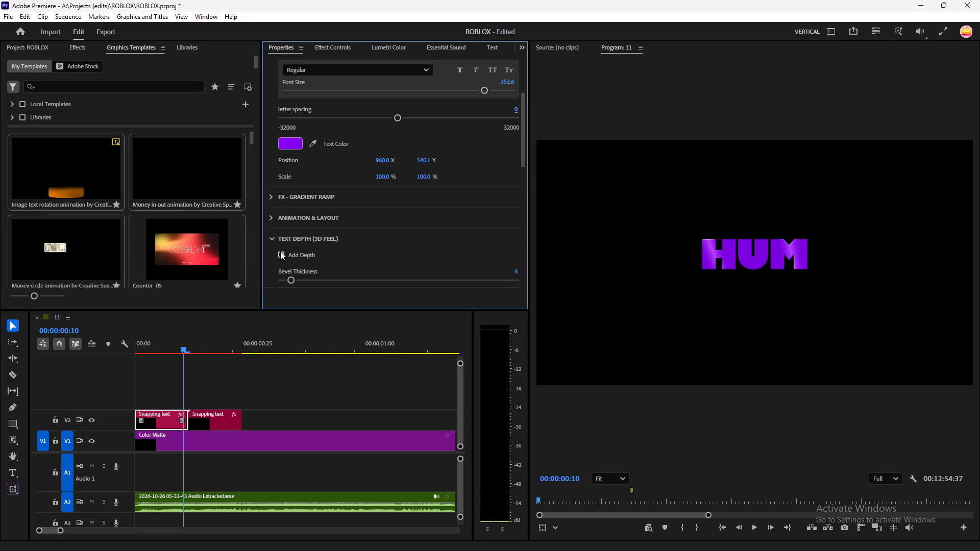
left_click(280, 252)
left_click(270, 231)
left_click(271, 236)
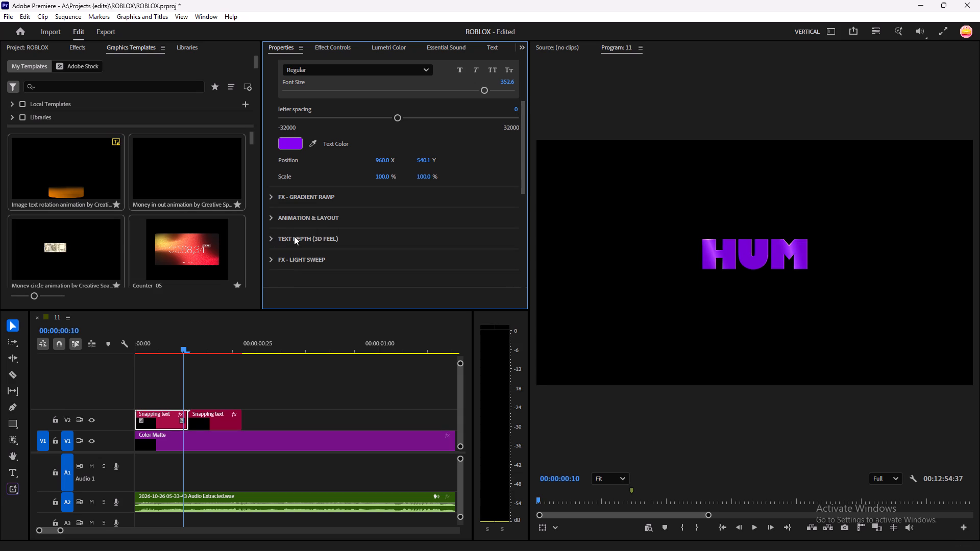
Change the HUM text colour to bright red.
scroll(288, 247, "up", 3)
left_click(289, 168)
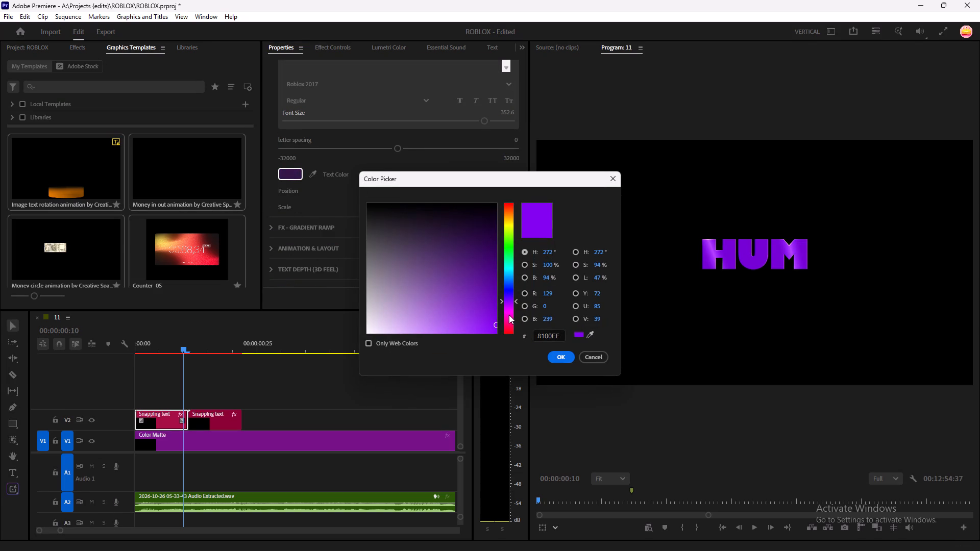
left_click_drag(509, 315, 524, 353)
left_click_drag(440, 310, 544, 367)
left_click(565, 352)
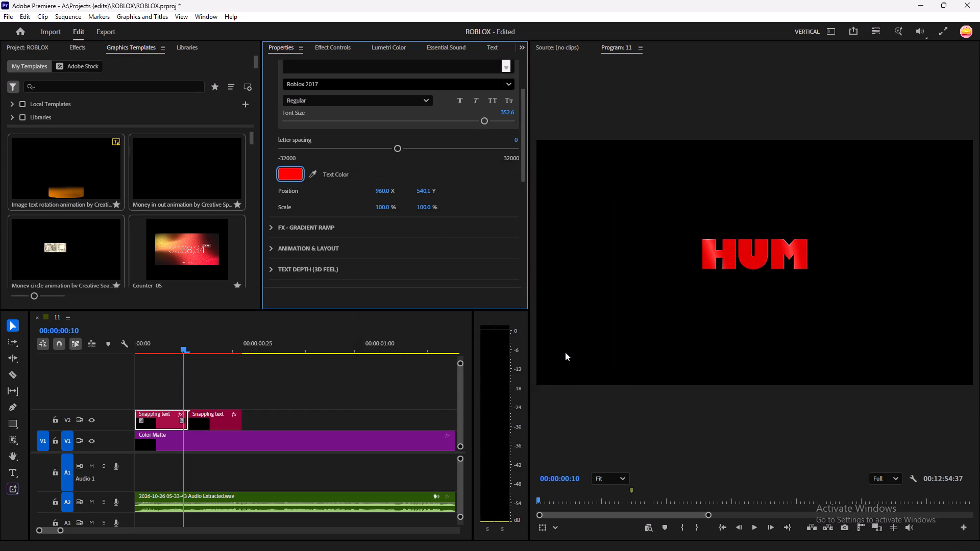
Play the opening from the start and scrub back through the HUM animation to frame 8 to check its timing.
left_click_drag(195, 339, 101, 388)
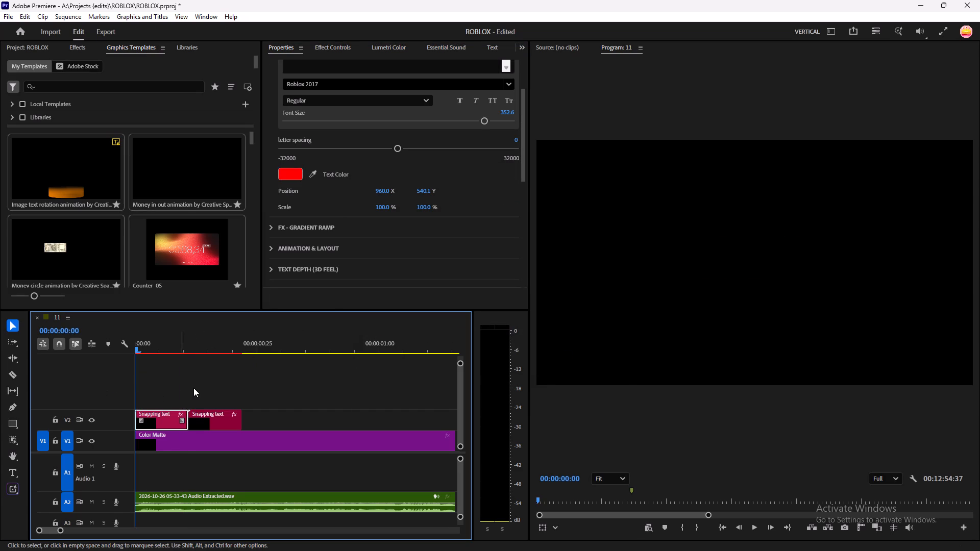
left_click(198, 387)
key("space")
key("space")
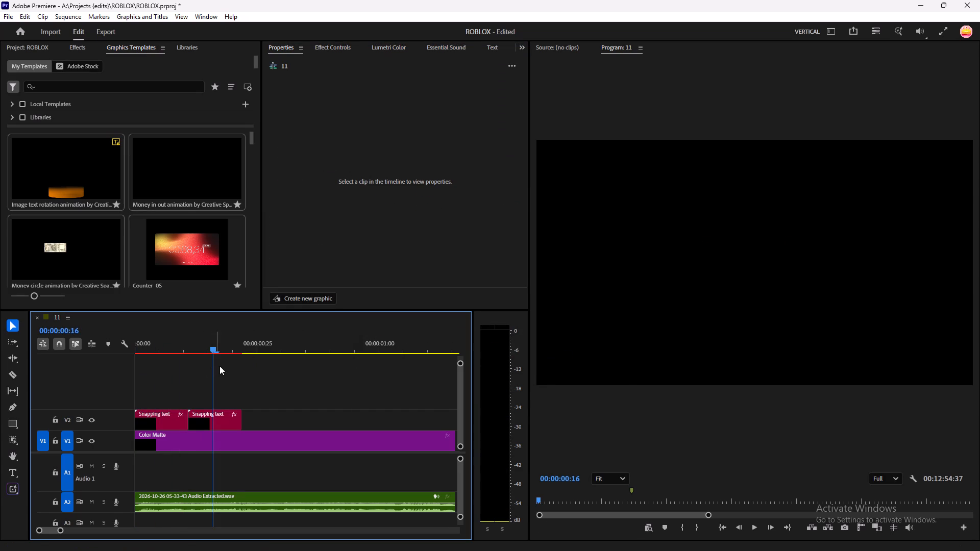
left_click_drag(210, 343, 118, 382)
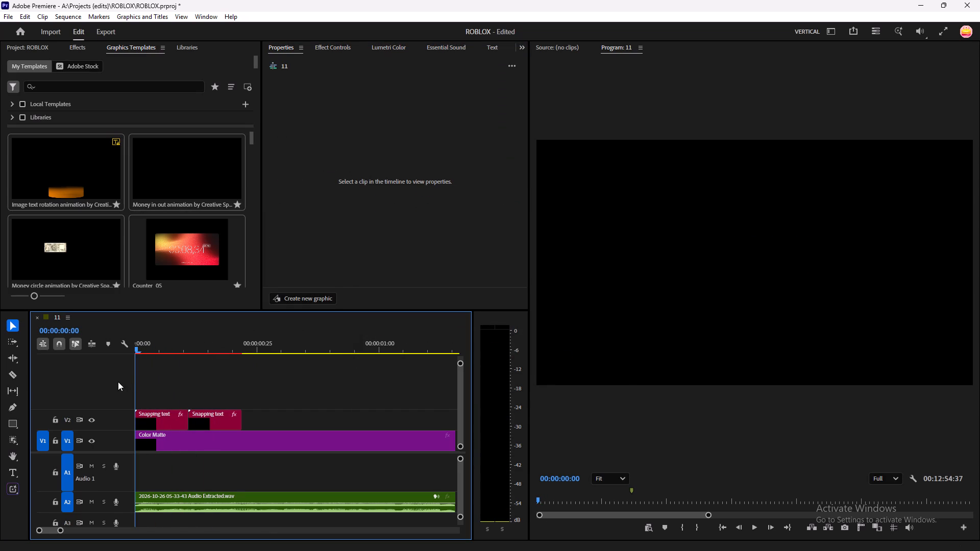
left_click_drag(118, 382, 188, 383)
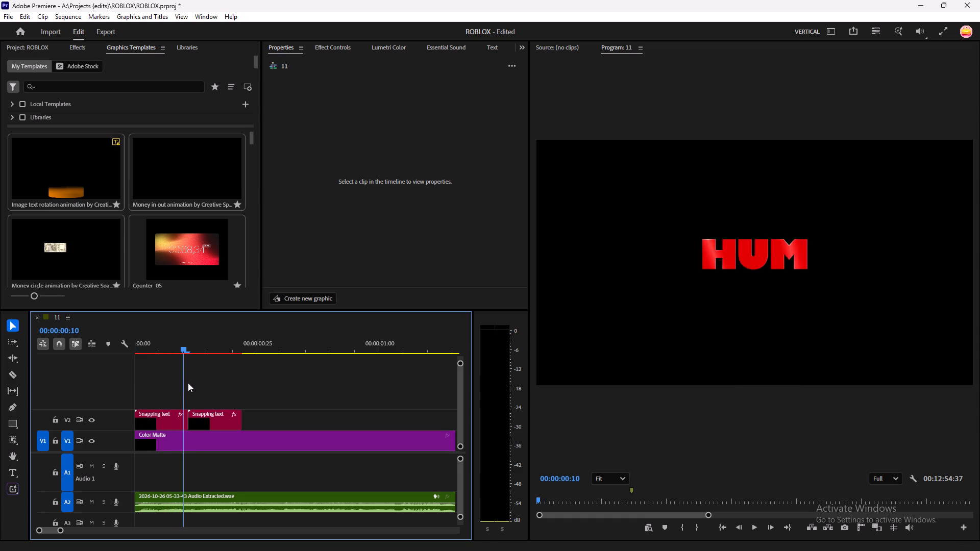
left_click_drag(188, 383, 175, 392)
Set the Animation Speed of the first Snapping text clip, HUM, to the maximum of 3.
left_click(154, 422)
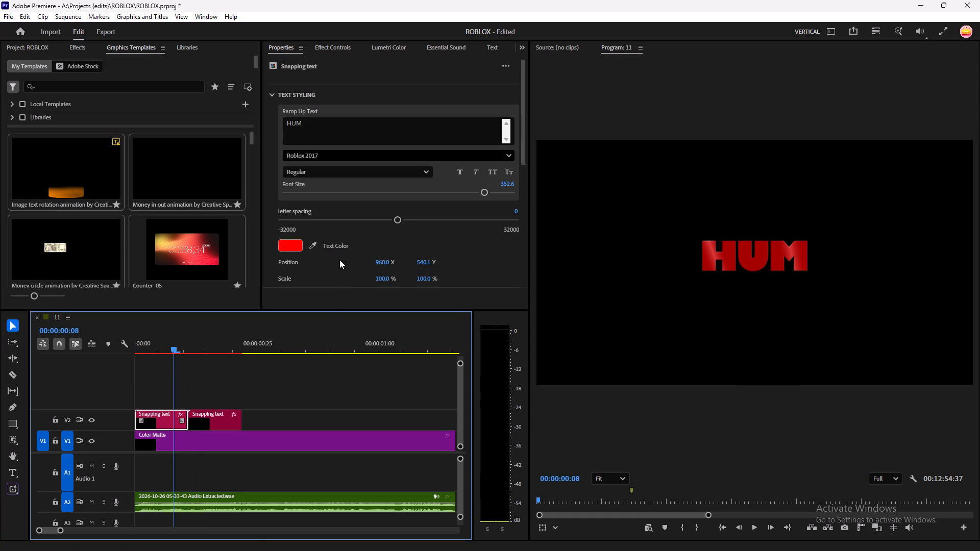
left_click(270, 94)
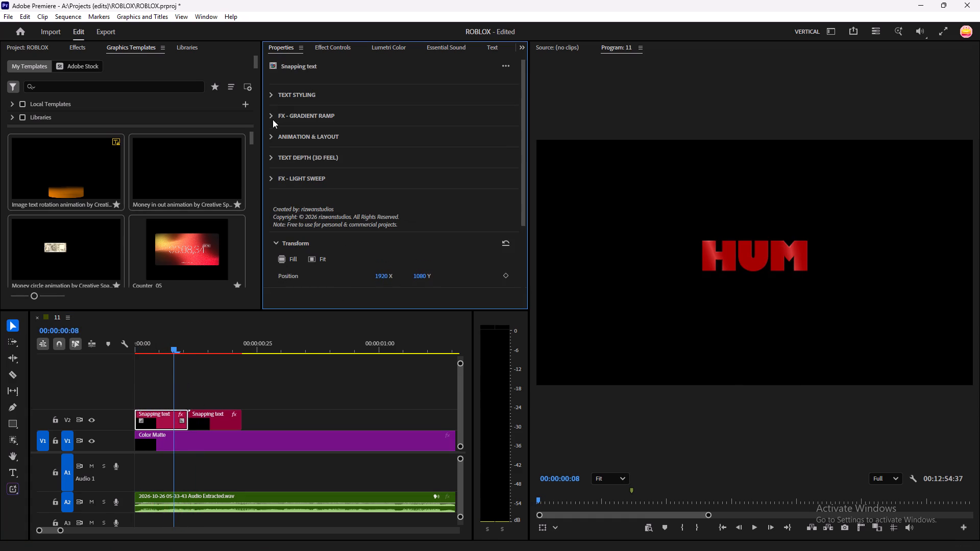
left_click(269, 137)
left_click_drag(462, 160, 500, 166)
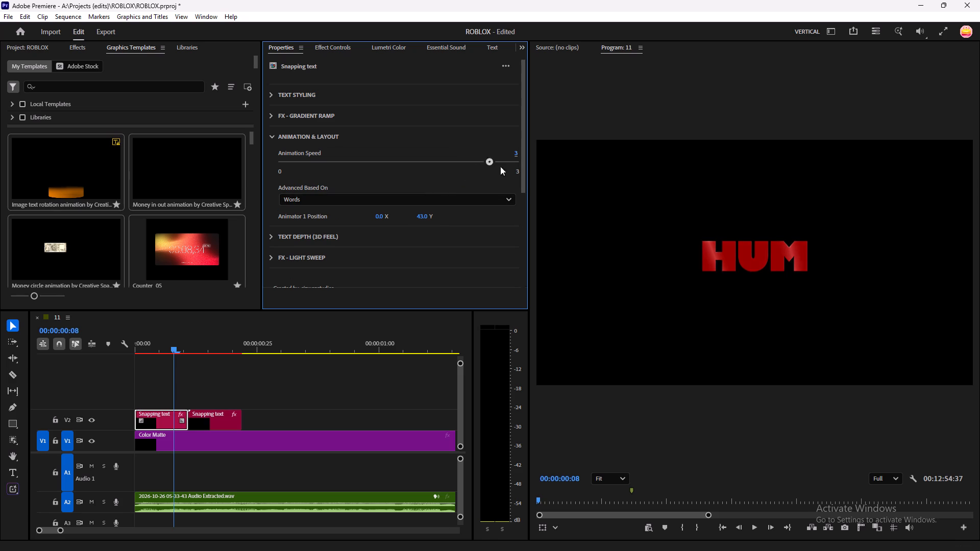
left_click_drag(500, 166, 547, 170)
left_click(242, 353)
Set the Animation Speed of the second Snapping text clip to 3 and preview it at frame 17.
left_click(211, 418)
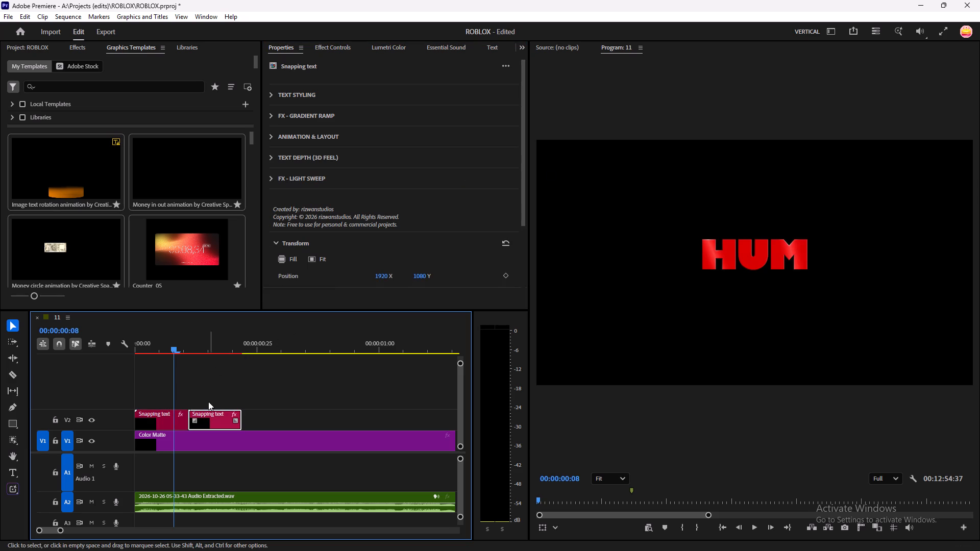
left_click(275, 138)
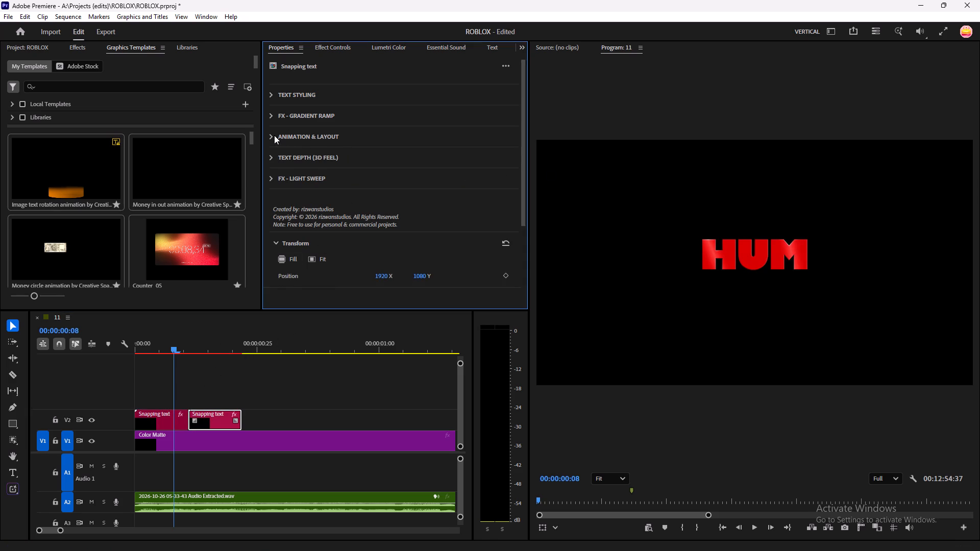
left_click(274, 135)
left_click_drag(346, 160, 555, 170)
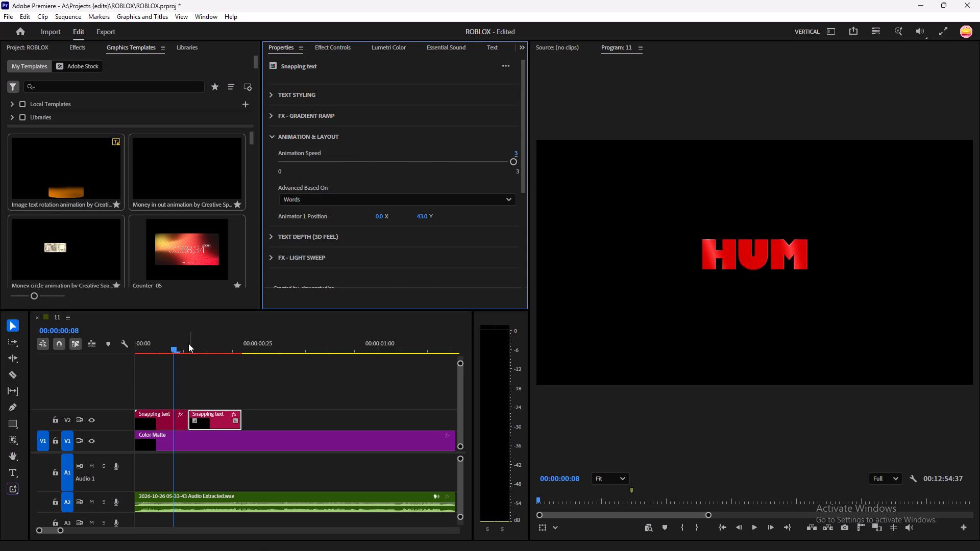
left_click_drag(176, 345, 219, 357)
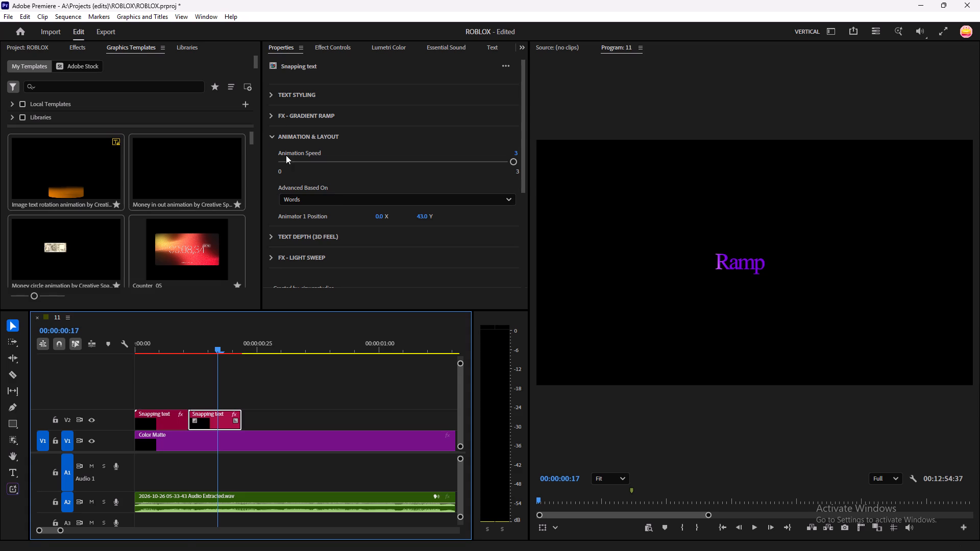
Delete the second Snapping text clip and put a duplicate of the HUM clip directly after the first one.
key("BackSpace")
left_click(173, 413)
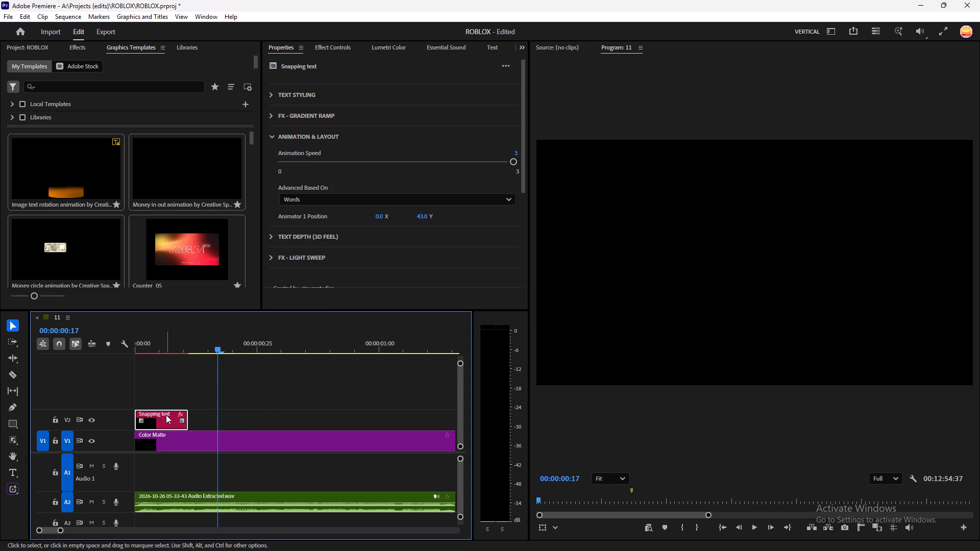
left_click_drag(164, 415, 218, 419, "alt")
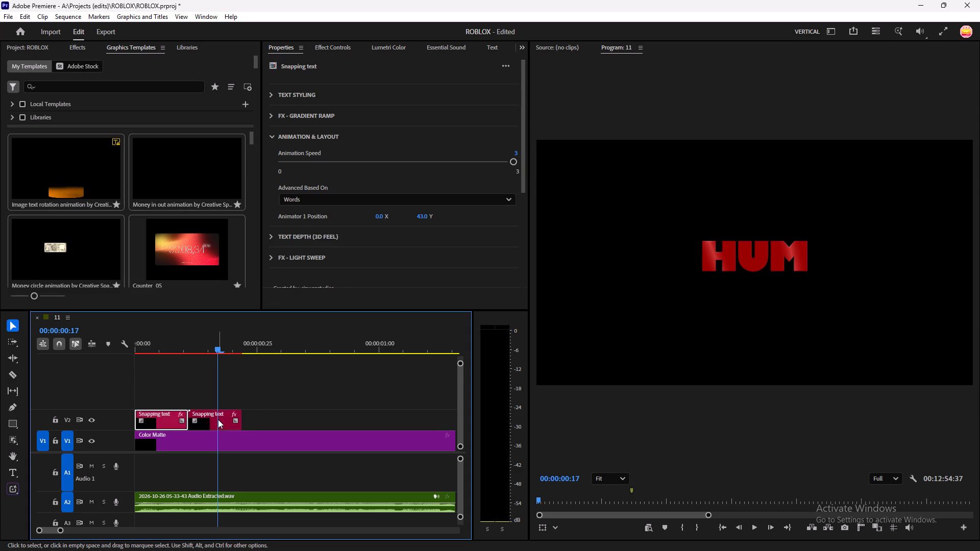
left_click(217, 419)
left_click(289, 393)
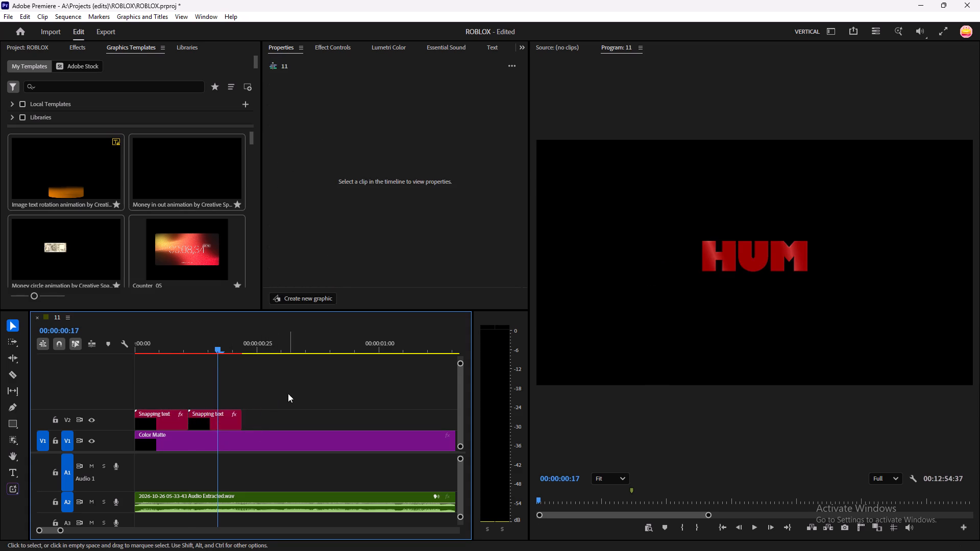
Change the duplicated second clip's text to AAJ in its Text Styling settings.
left_click(210, 422)
left_click(272, 115)
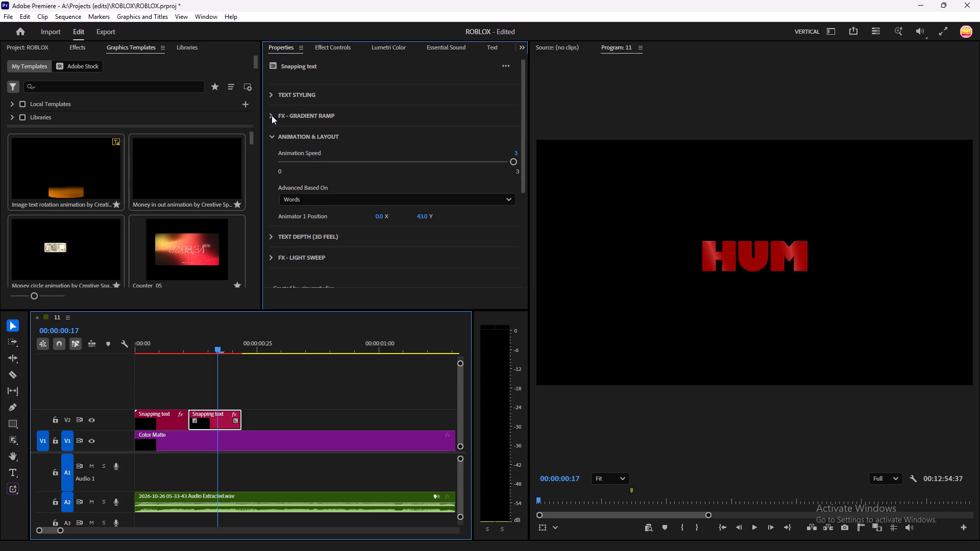
left_click(269, 117)
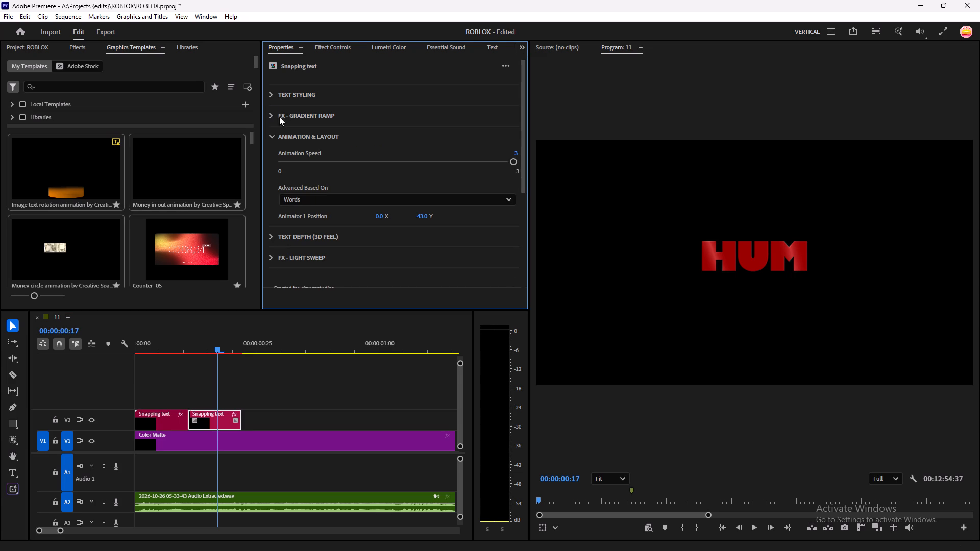
left_click(274, 135)
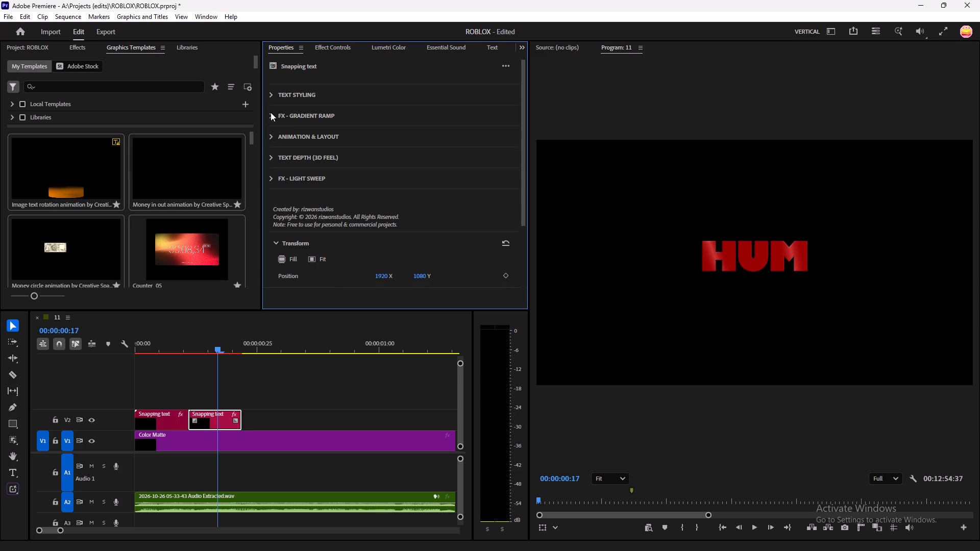
left_click(272, 92)
left_click_drag(307, 125, 250, 137)
key("a")
key("a")
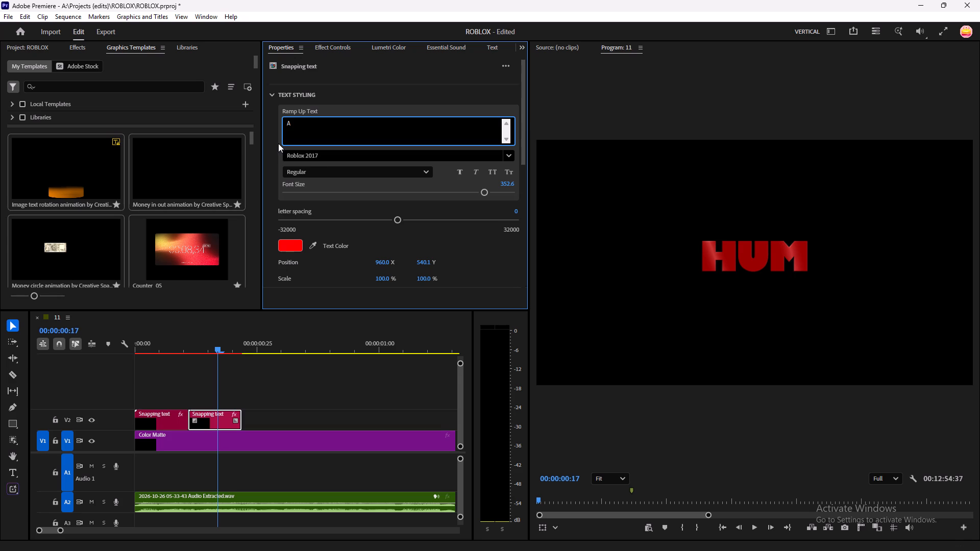
key("j")
left_click(340, 95)
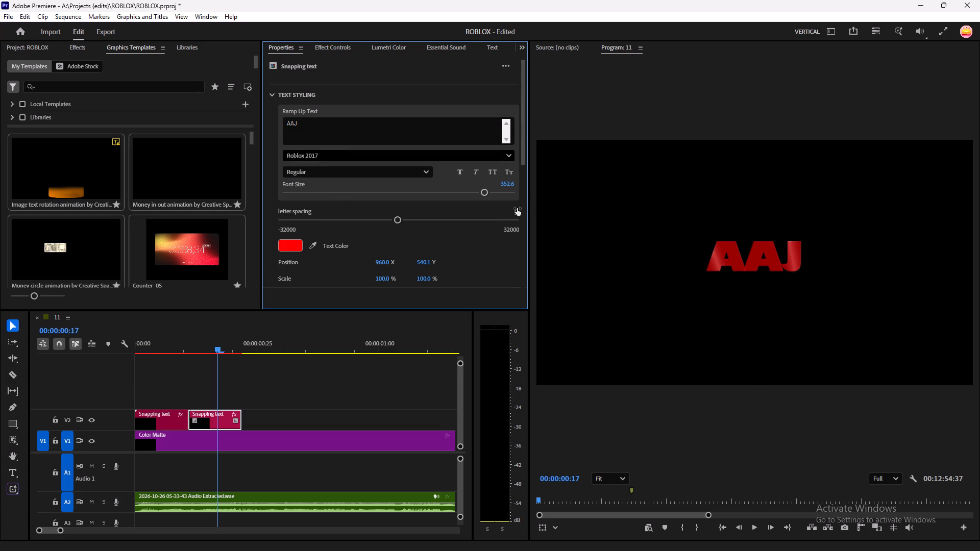
Widen the AAJ text's letter spacing to 52.
left_click_drag(517, 211, 526, 213)
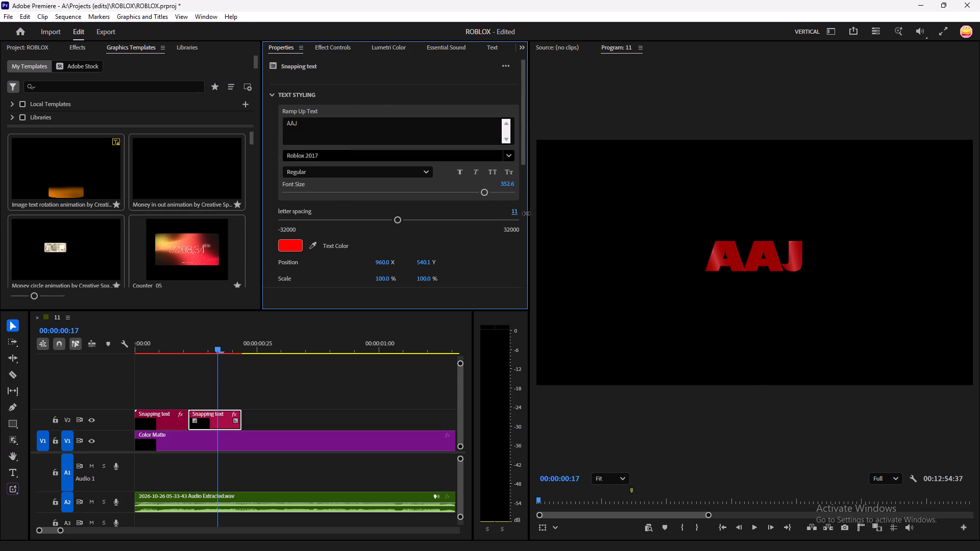
left_click_drag(526, 213, 547, 213)
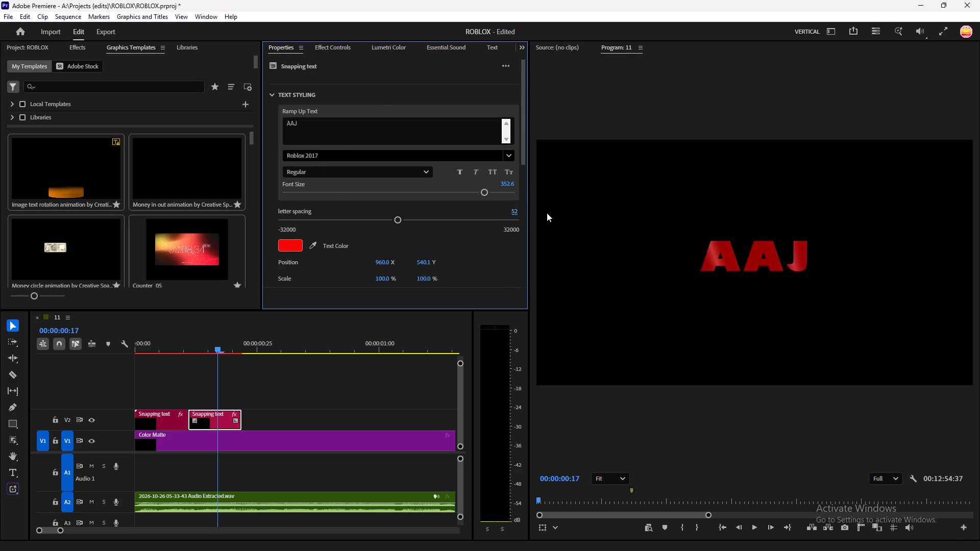
Set the first clip's HUM text letter spacing to 14.
left_click(161, 417)
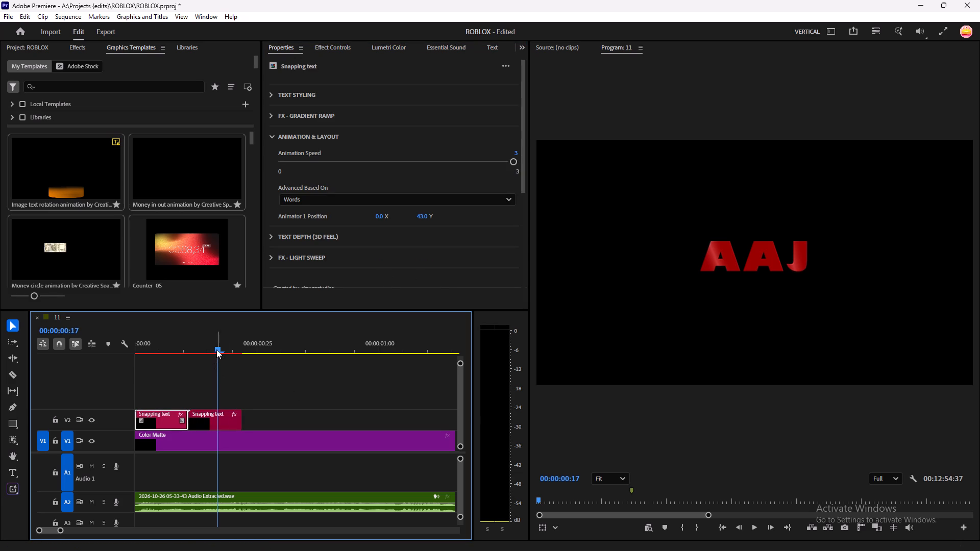
left_click_drag(216, 349, 165, 390)
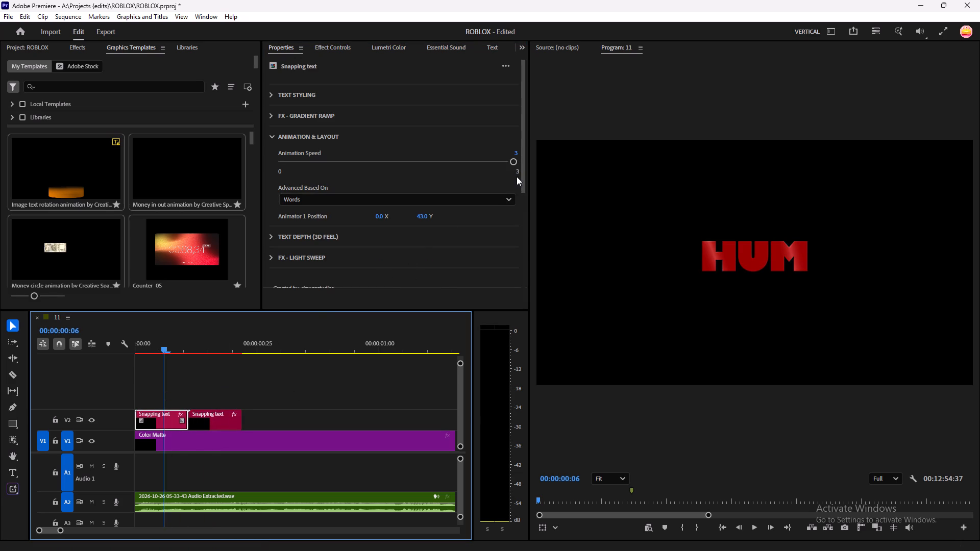
left_click(269, 96)
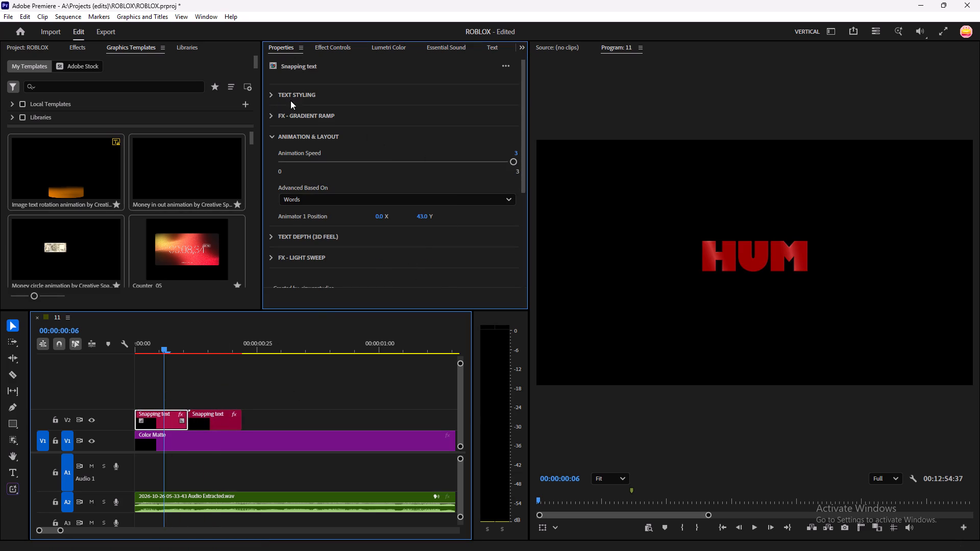
left_click_drag(515, 214, 520, 213)
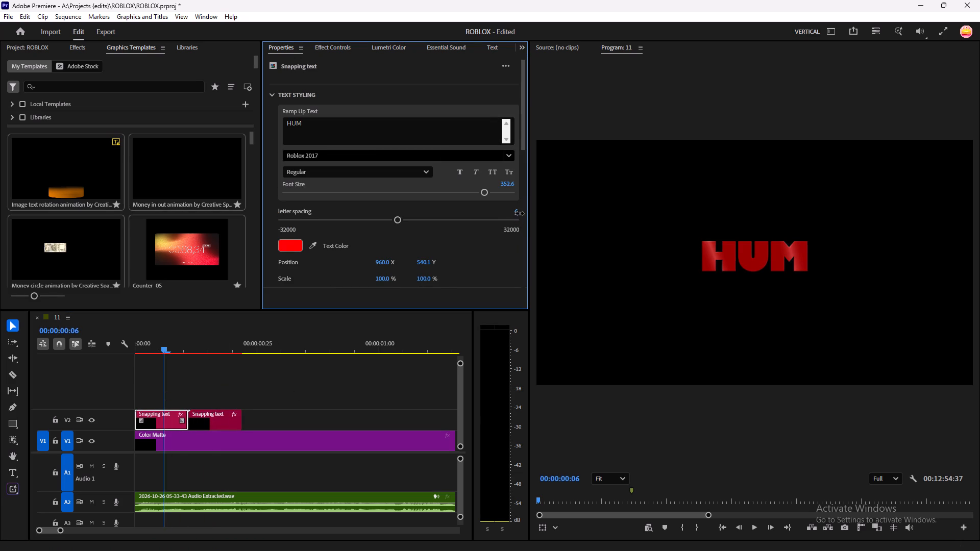
left_click_drag(520, 213, 523, 213)
Play the opening from the start and scrub back through it to check the HUM and AAJ timing against the audio.
left_click(213, 377)
key("space")
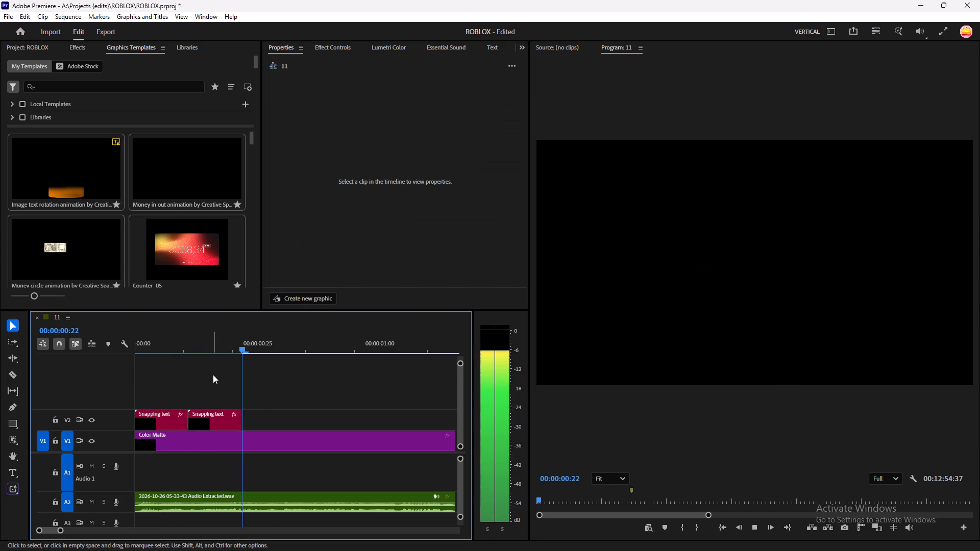
key("space")
left_click_drag(324, 335, 71, 461)
key("space")
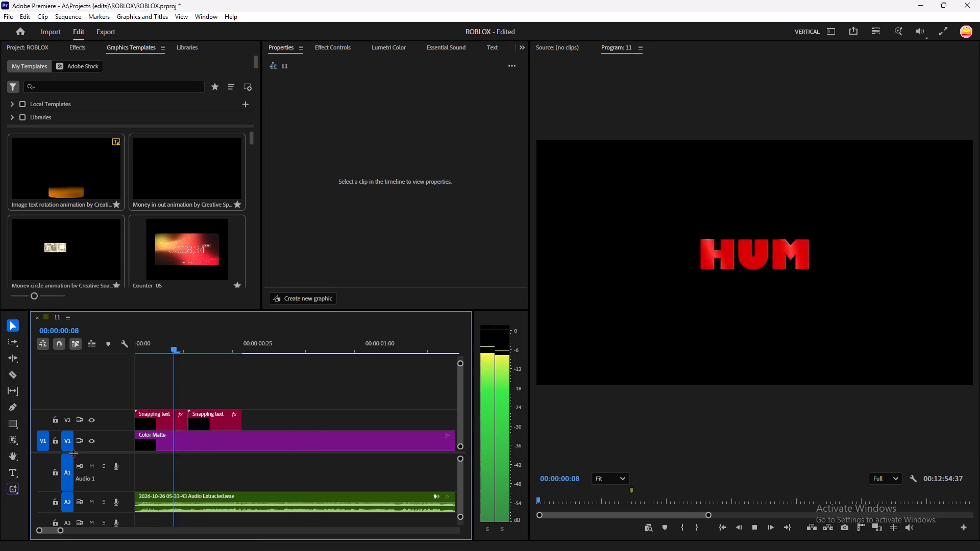
key("space")
left_click_drag(318, 347, 174, 399)
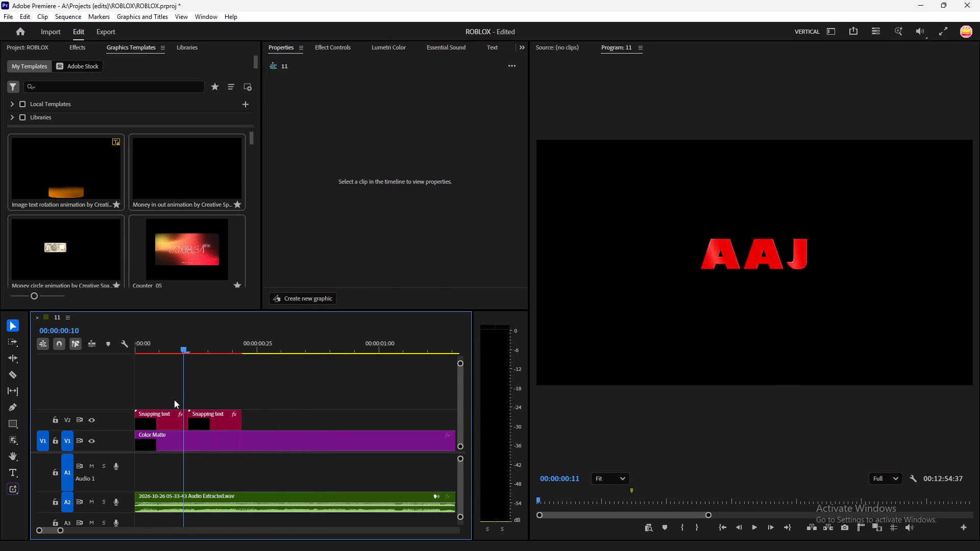
left_click_drag(174, 399, 151, 409)
Move the HUM clip up to track V3, extend it to the end of the AAJ clip, and play the result.
left_click_drag(162, 418, 163, 397)
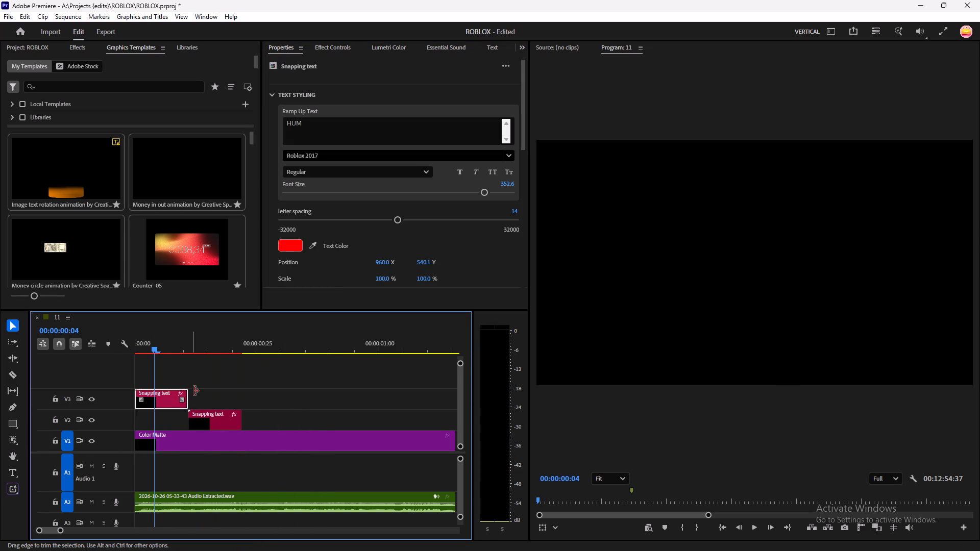
left_click_drag(192, 391, 247, 402)
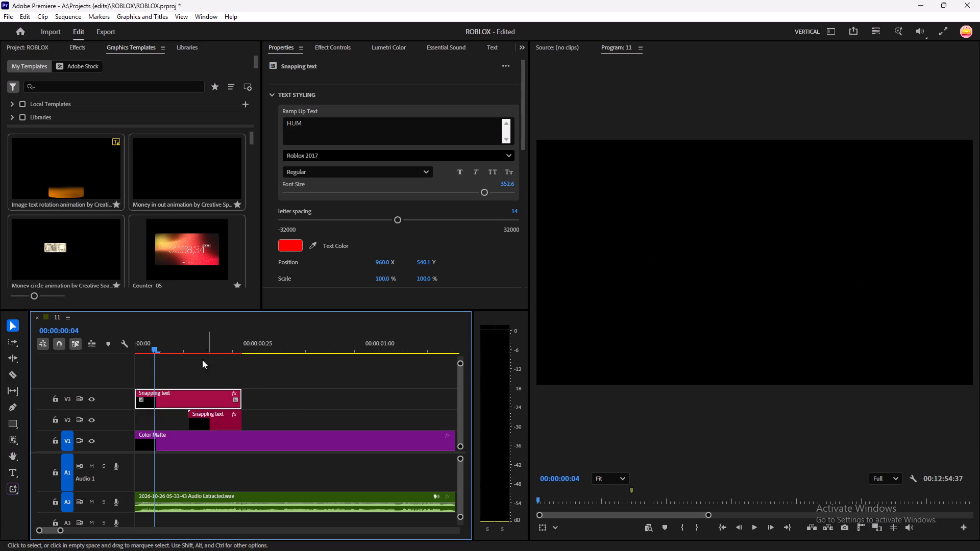
left_click_drag(150, 343, 111, 373)
key("space")
key("space")
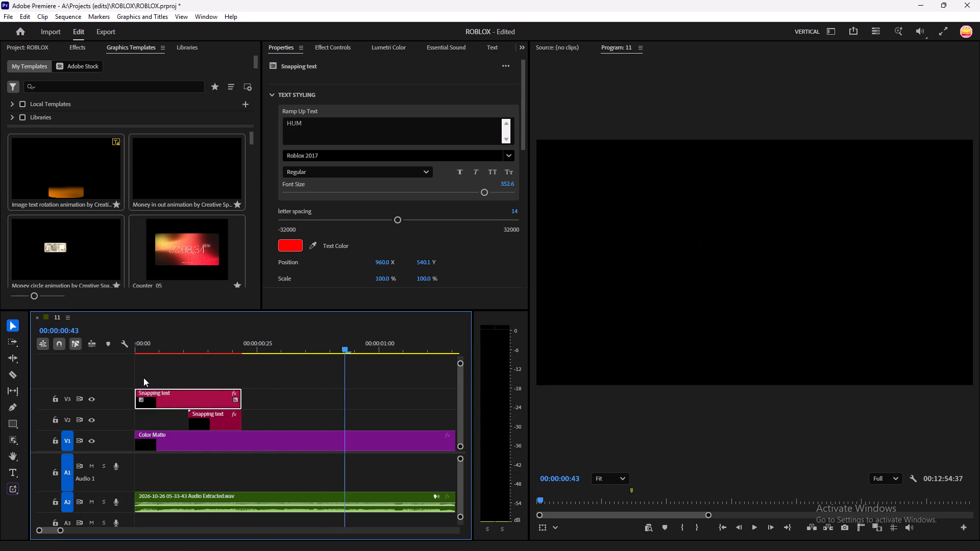
Split the HUM clip on V3 at frame 11, where the AAJ clip starts.
left_click_drag(344, 348, 195, 387)
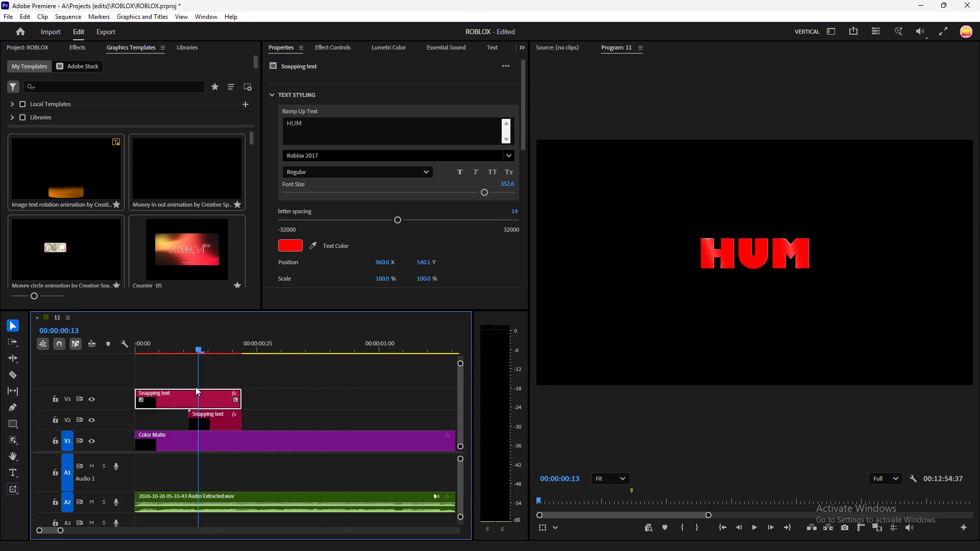
left_click_drag(195, 387, 187, 387)
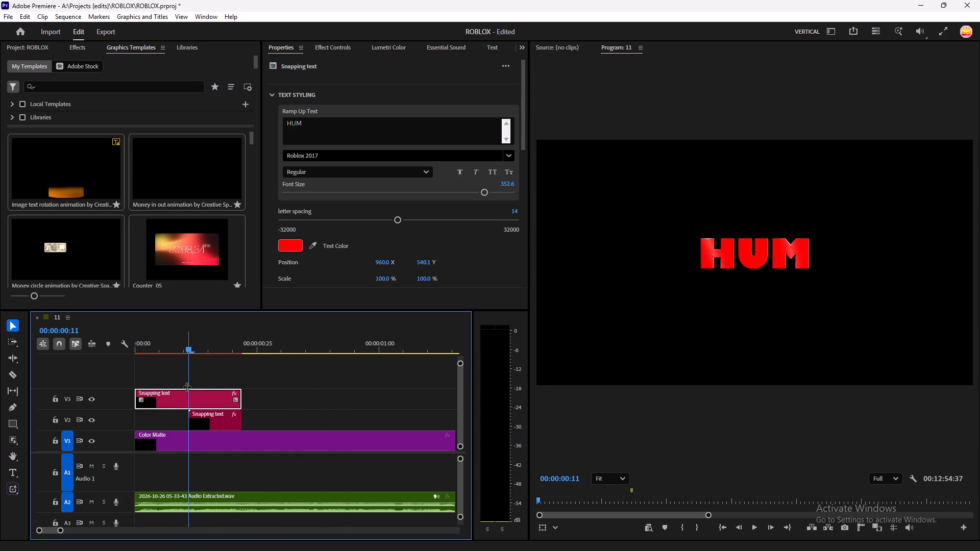
key("c")
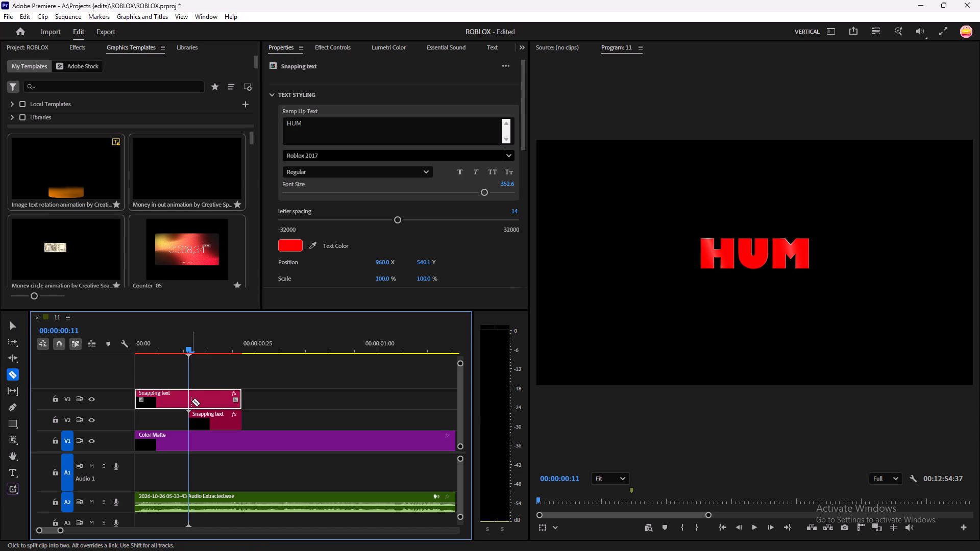
key("v")
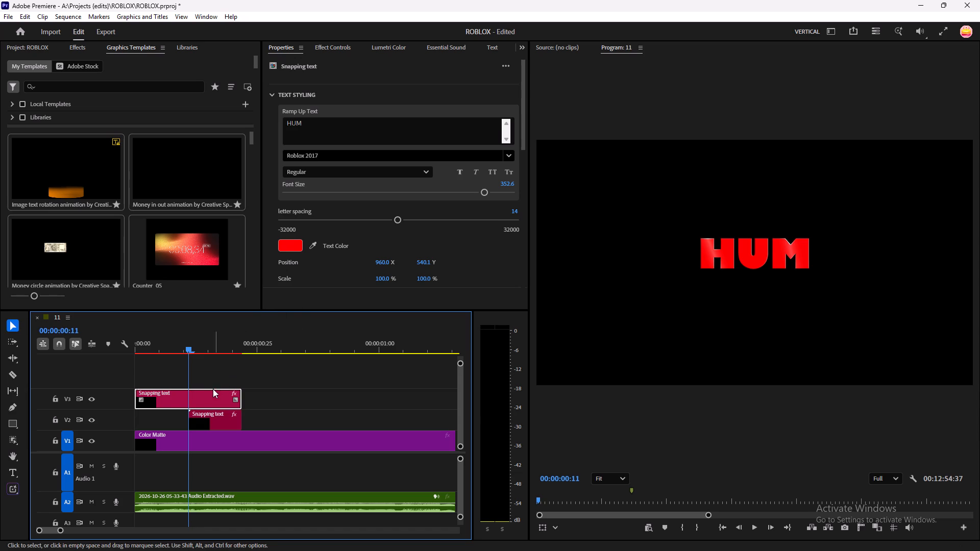
key("c")
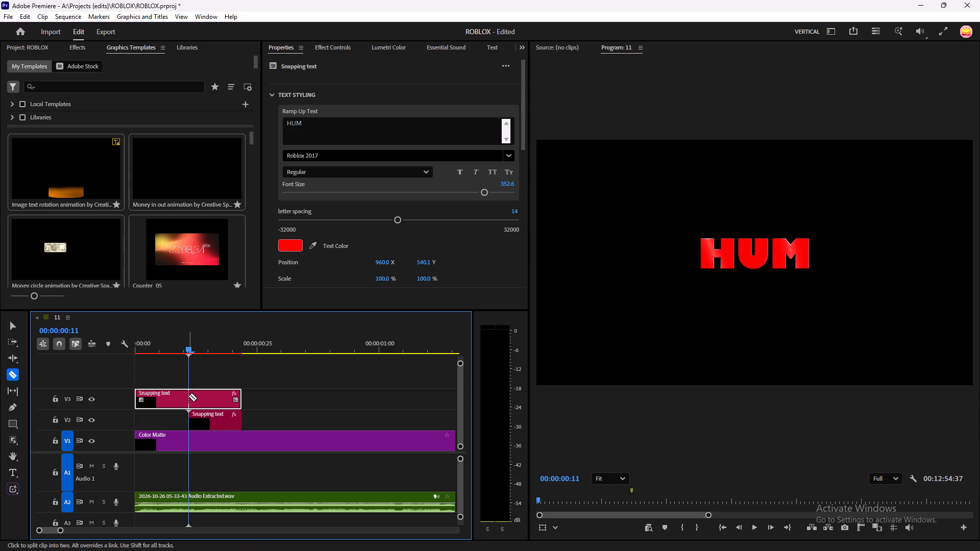
left_click(188, 396)
key("v")
Raise the second HUM piece's text by setting its Position Y to 263.
left_click(206, 396)
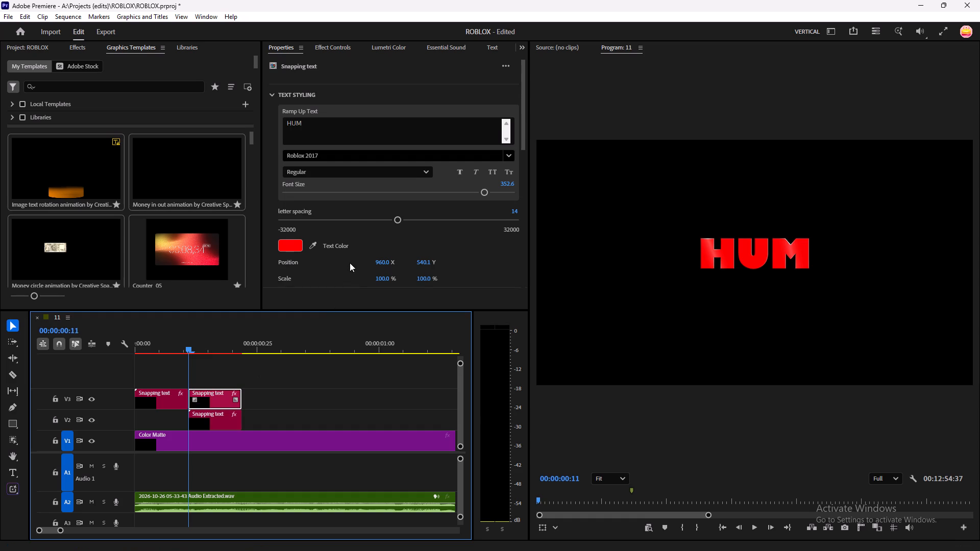
left_click_drag(430, 263, 314, 286)
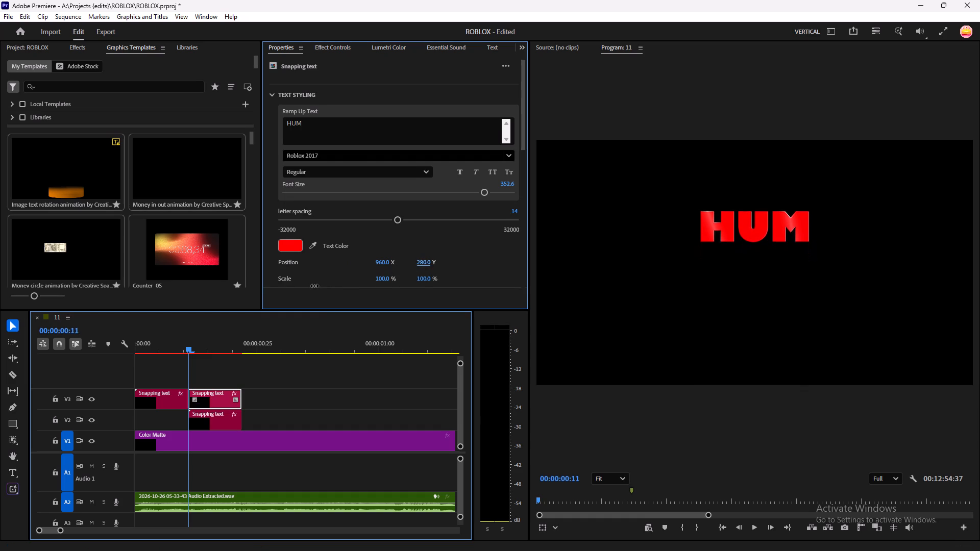
left_click_drag(314, 286, 310, 287)
Scrub through and play the opening from the start to check how HUM and AAJ appear together.
left_click_drag(187, 345, 144, 365)
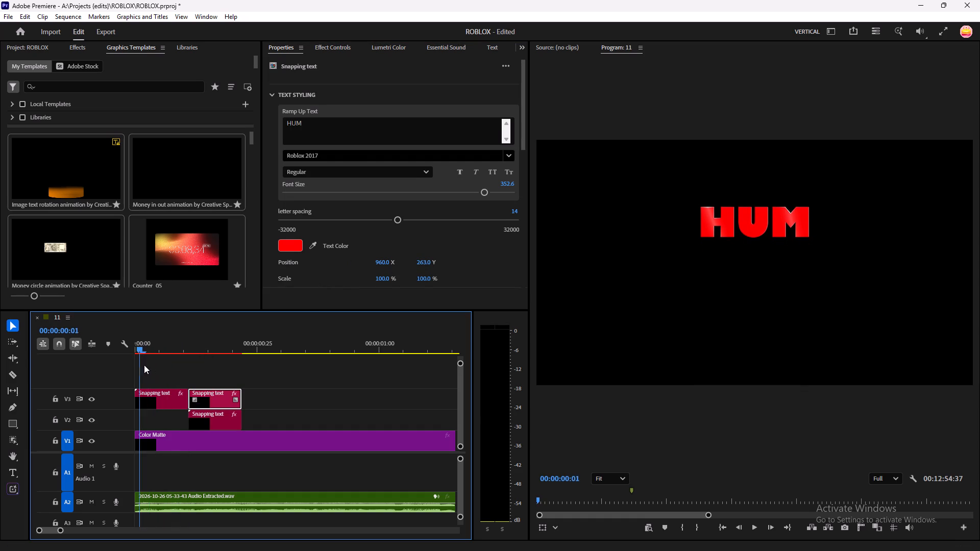
left_click_drag(144, 365, 242, 372)
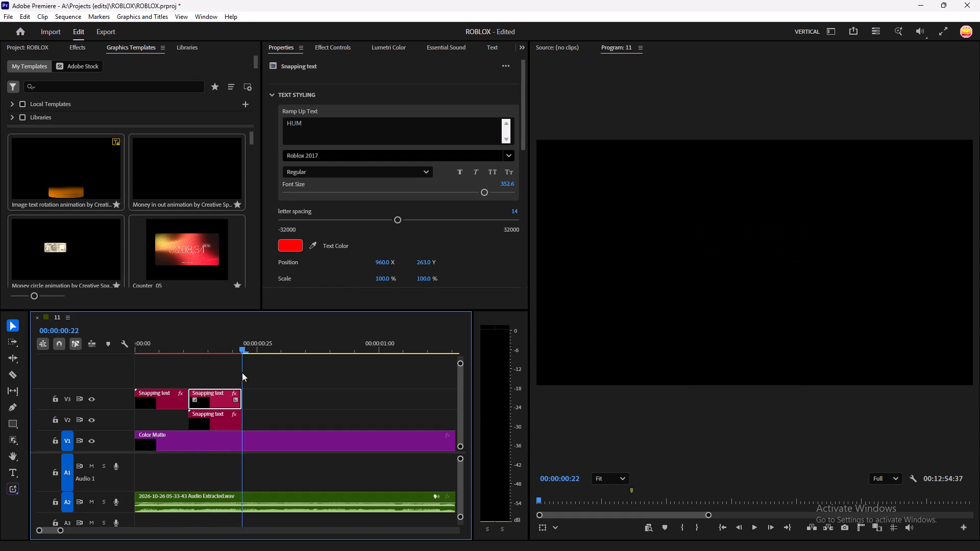
left_click_drag(242, 372, 209, 374)
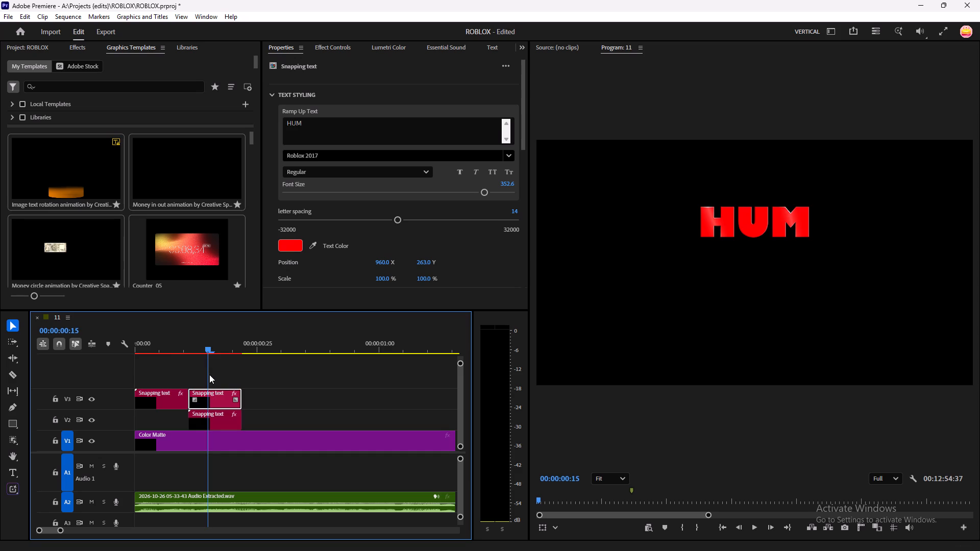
left_click_drag(209, 374, 131, 378)
key("space")
key("space")
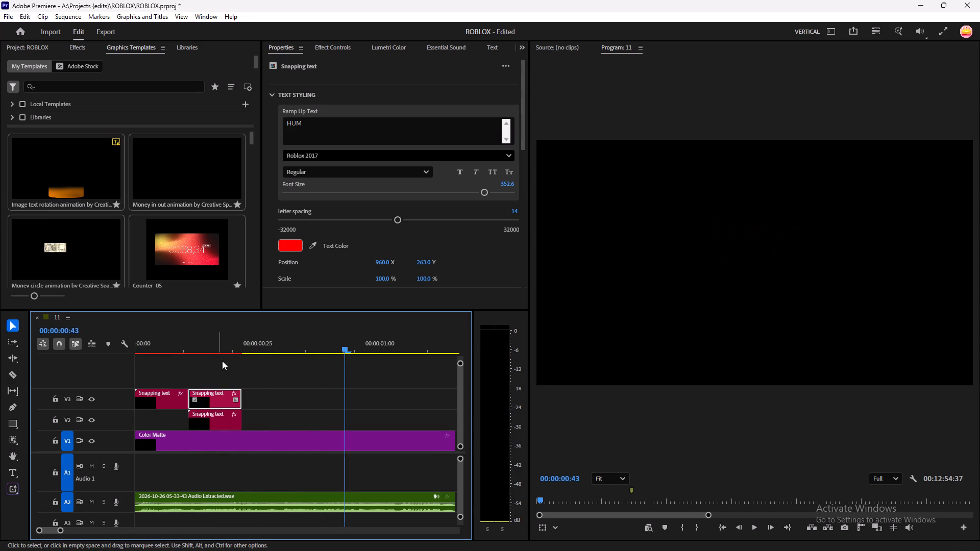
Play and scrub the opening, and raise the second HUM piece by setting its Position Y to 218.
left_click_drag(350, 350, 108, 385)
key("space")
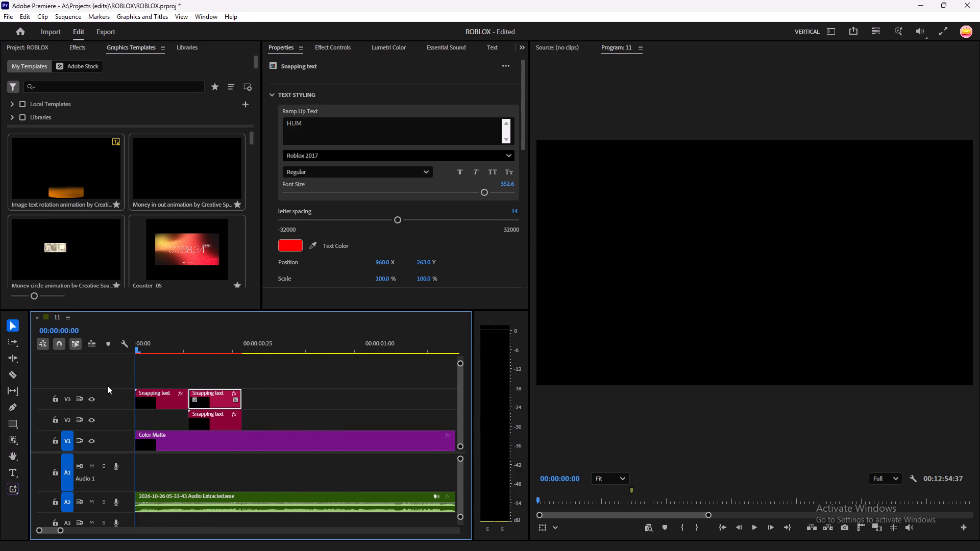
key("space")
left_click_drag(317, 344, 195, 373)
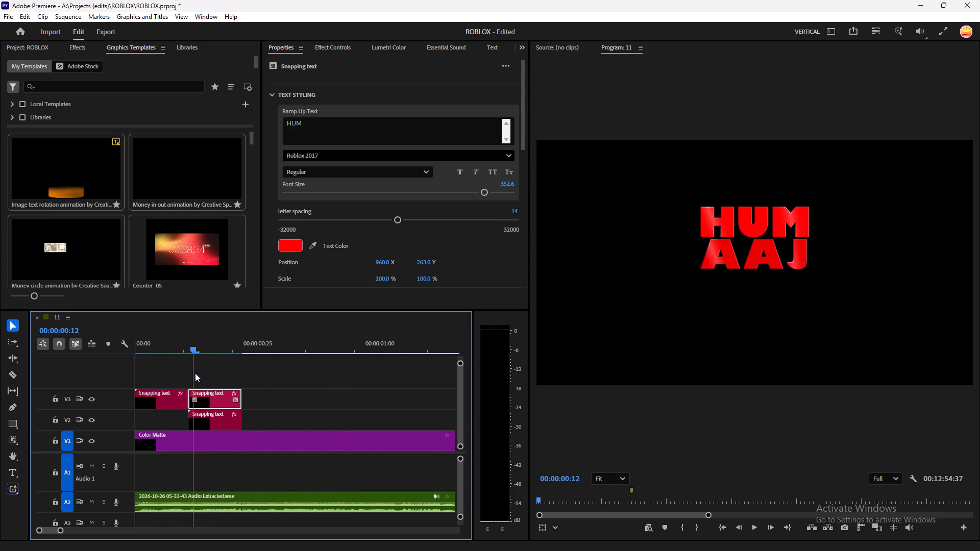
left_click_drag(195, 373, 234, 372)
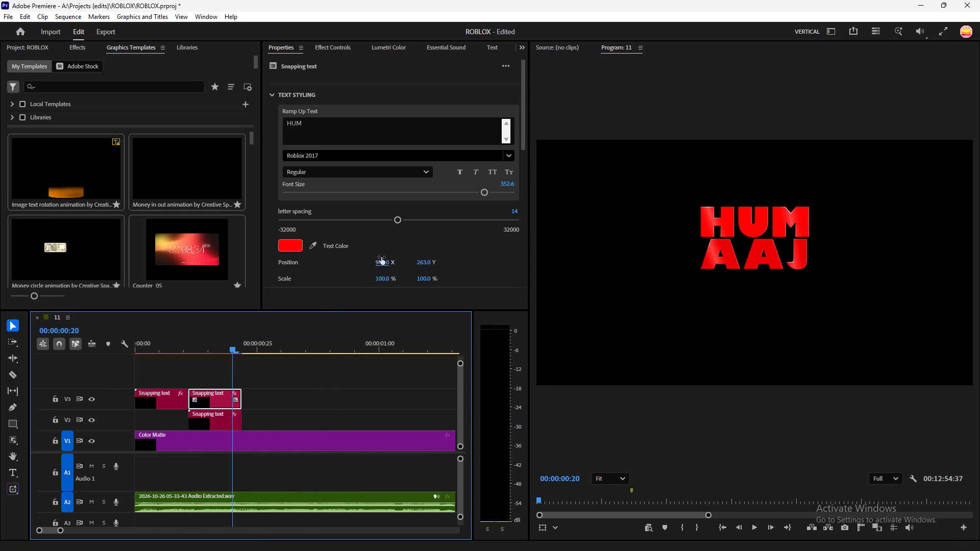
left_click_drag(423, 262, 408, 271)
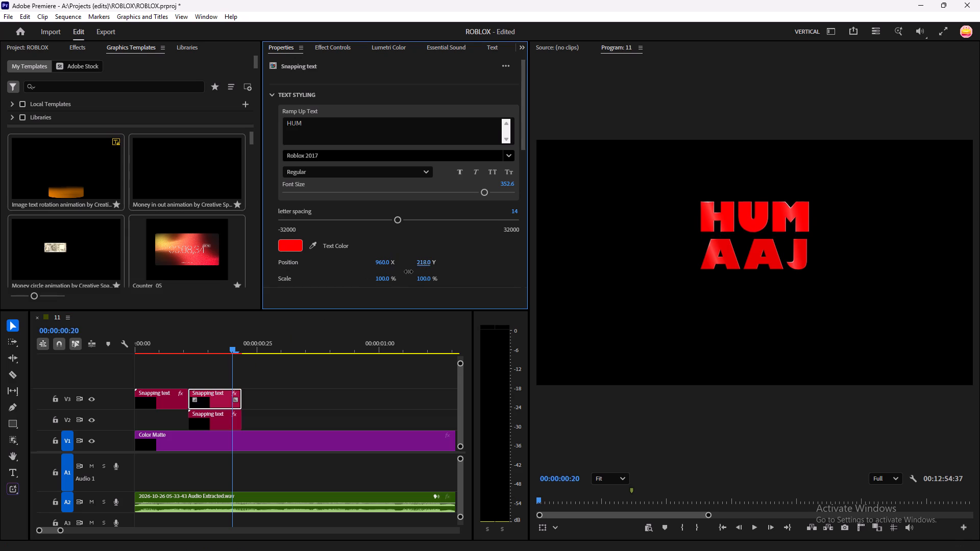
left_click_drag(408, 271, 409, 272)
Play the opening repeatedly from the start to check the spacing and timing of HUM and AAJ against the audio.
left_click_drag(220, 352, 105, 380)
left_click(273, 387)
key("space")
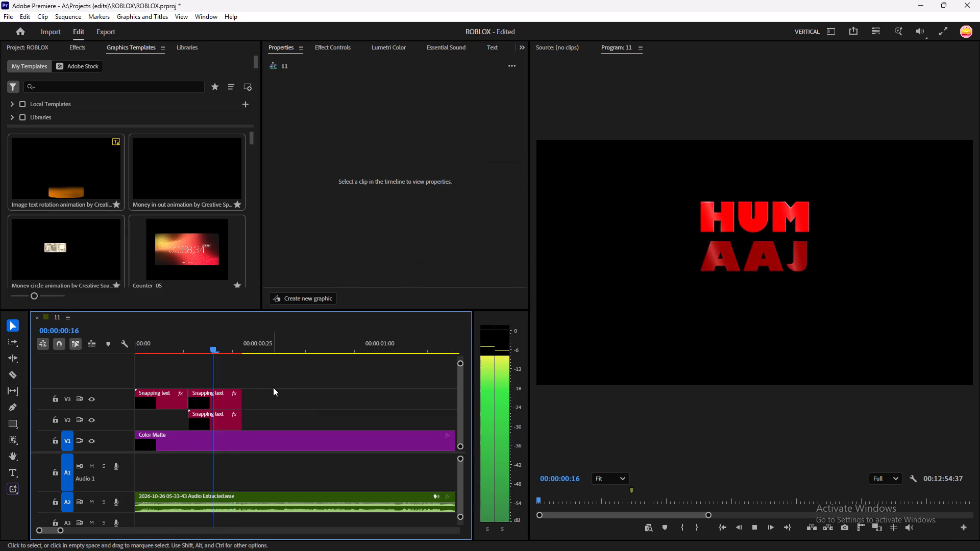
key("space")
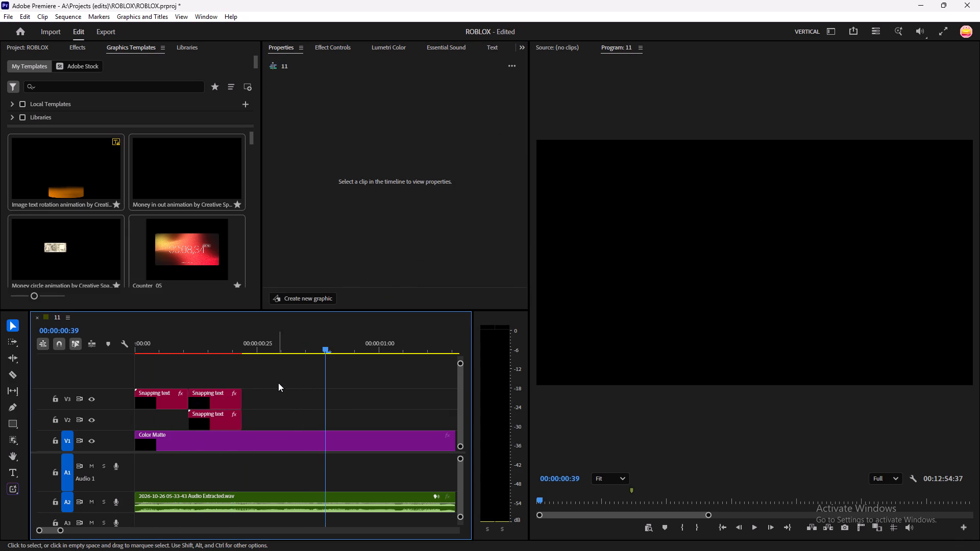
left_click_drag(330, 350, 60, 431)
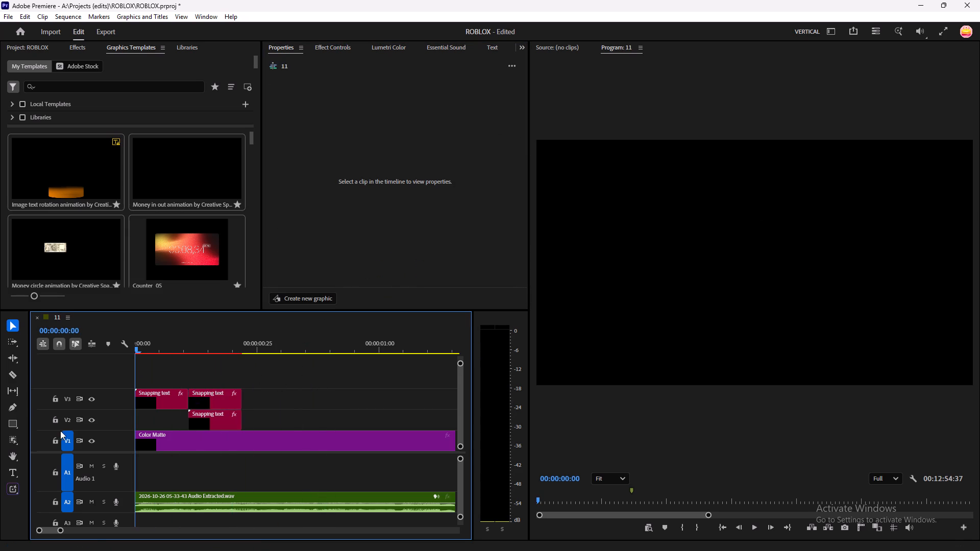
left_click_drag(60, 431, 60, 431)
key("space")
key("space")
key("space")
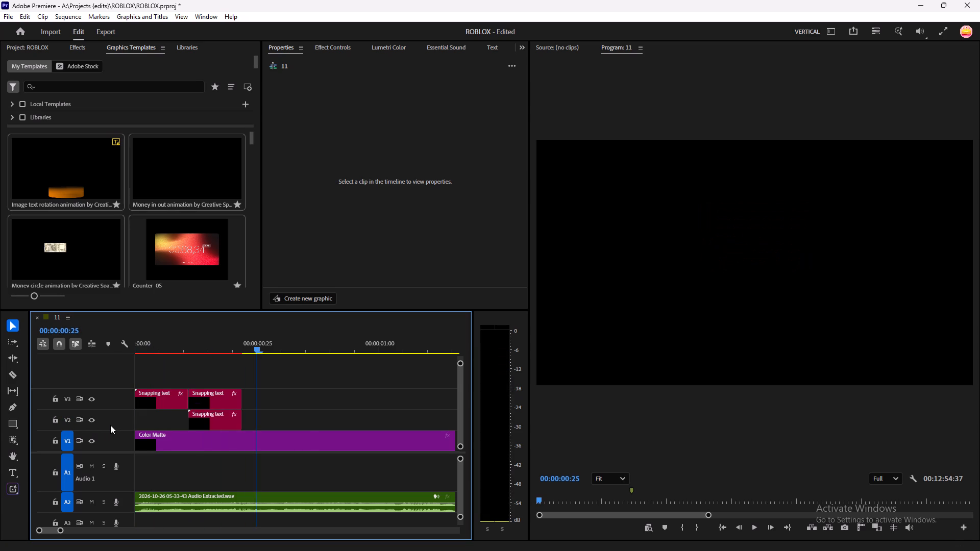
key("space")
key("space")
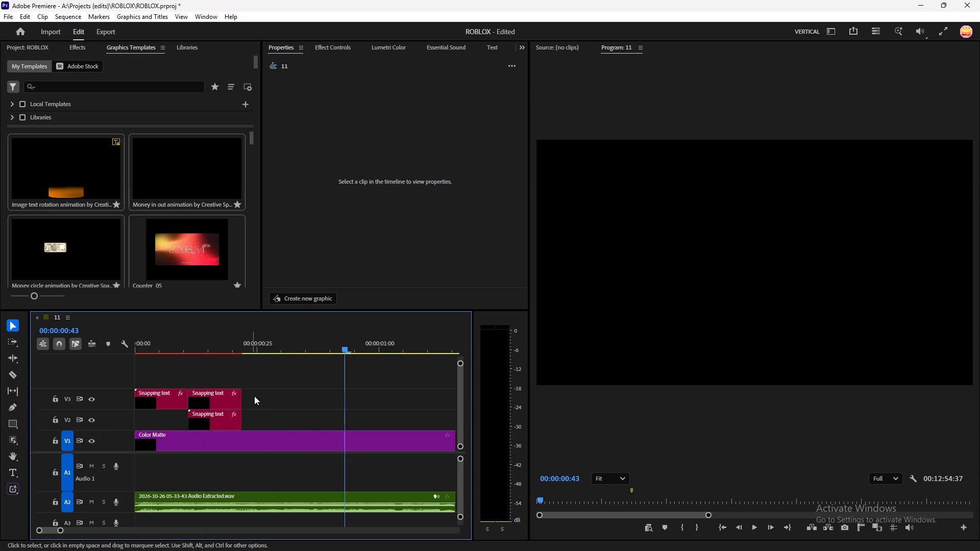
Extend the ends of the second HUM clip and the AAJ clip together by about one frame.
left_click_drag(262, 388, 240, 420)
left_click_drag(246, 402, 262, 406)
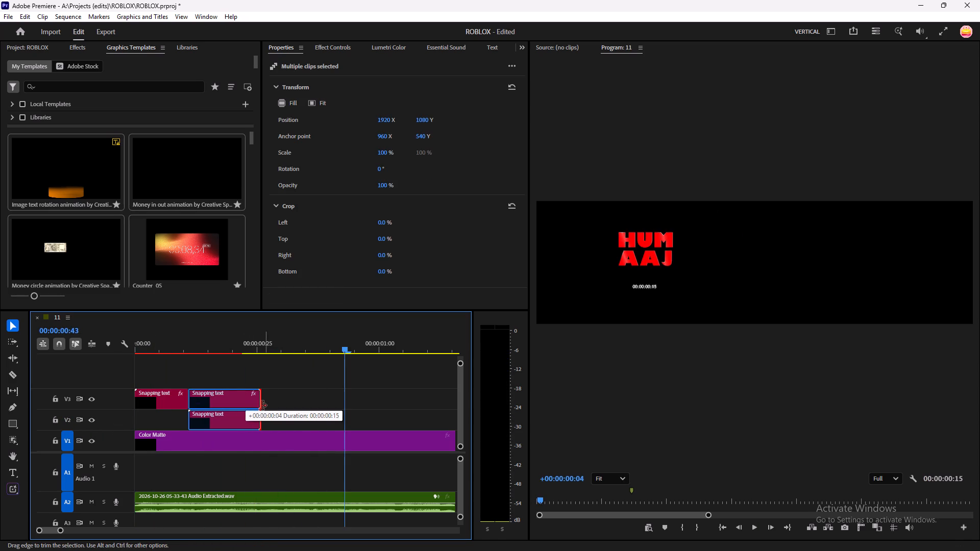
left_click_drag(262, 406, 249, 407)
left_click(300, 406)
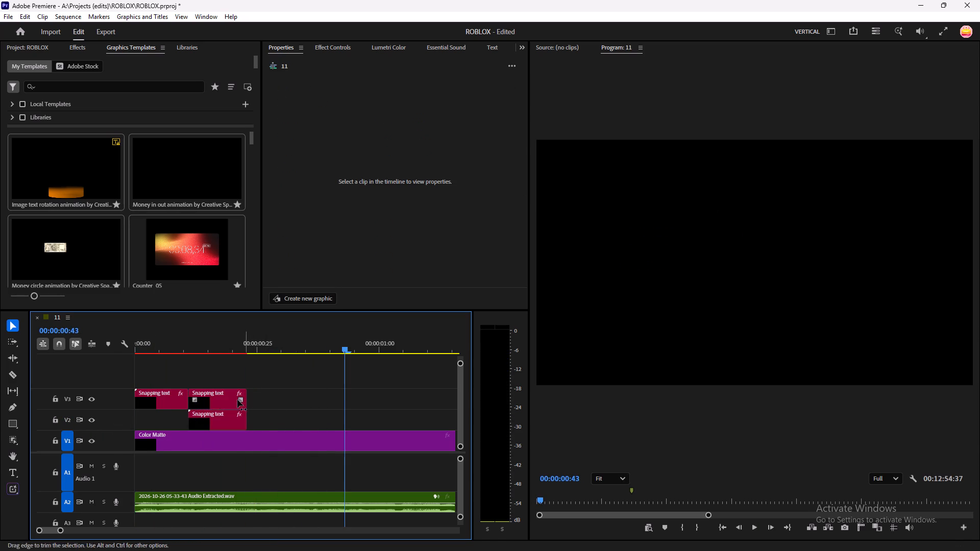
Place a lengthened copy of the second HUM clip on V2 after AAJ, running from about frame 32 to 01:02.
left_click(211, 401)
left_click_drag(211, 401, 267, 418, "alt")
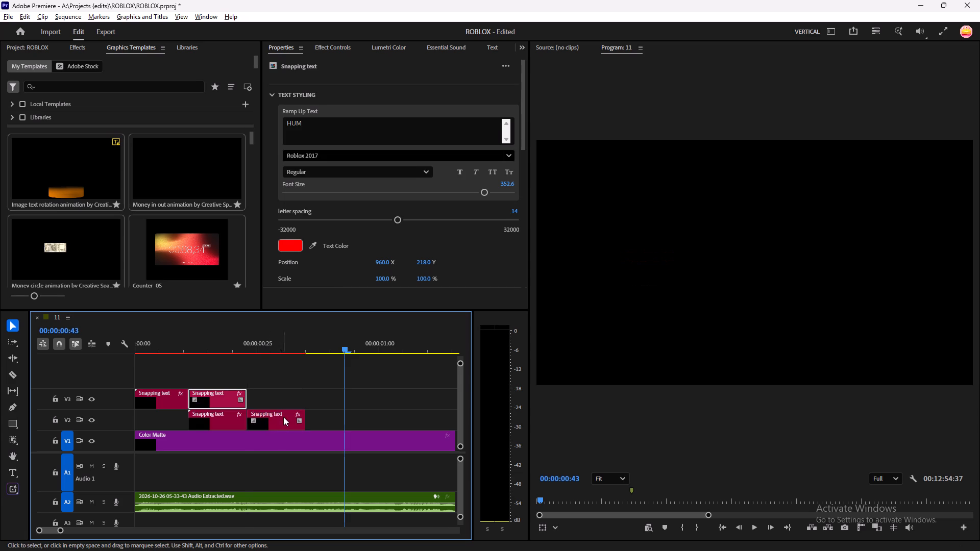
left_click_drag(303, 415, 343, 419)
left_click_drag(291, 419, 320, 422)
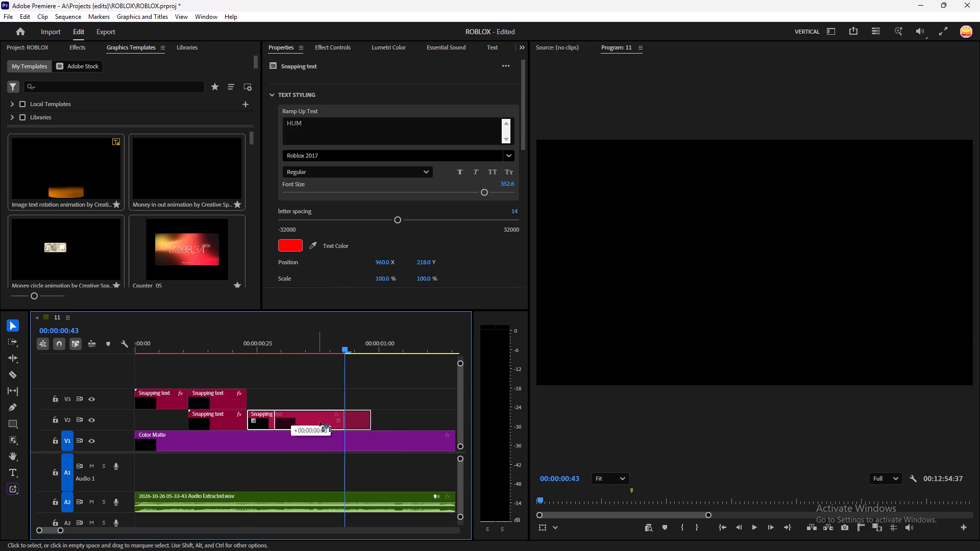
left_click_drag(320, 422, 336, 423)
Extend the second HUM and AAJ clips to about frame 28, and pull the copied clip's start back to meet them.
left_click_drag(255, 390, 253, 425)
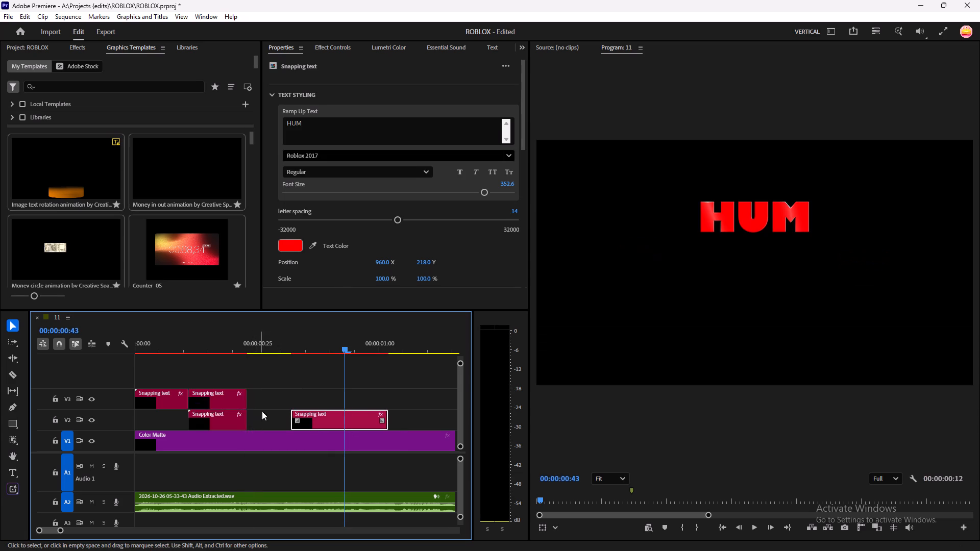
left_click_drag(271, 392, 246, 416)
left_click_drag(248, 409, 270, 412)
left_click_drag(289, 419, 247, 424)
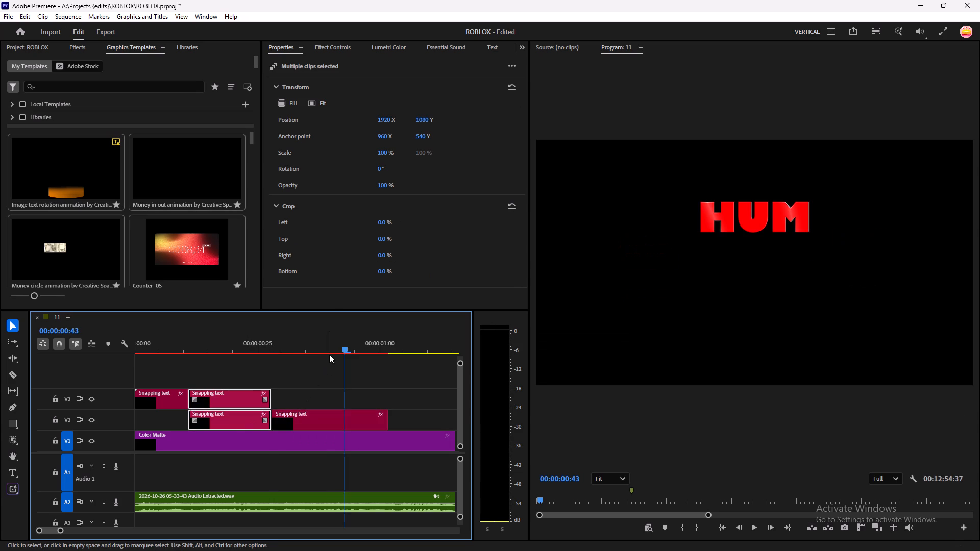
Change the text of the copied clip on V2 from HUM to 100.
left_click_drag(329, 354, 105, 424)
left_click(370, 400)
left_click(310, 433)
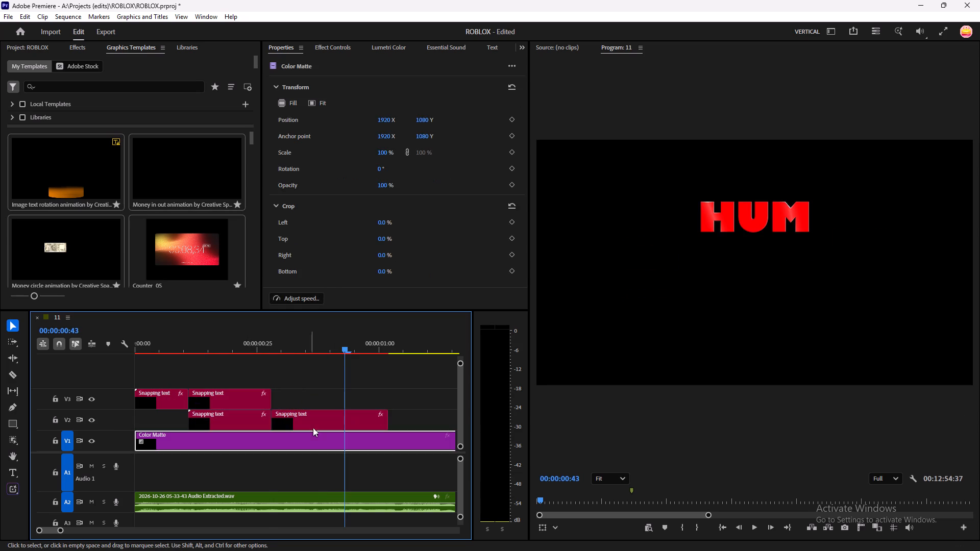
left_click(314, 423)
left_click_drag(304, 123, 260, 130)
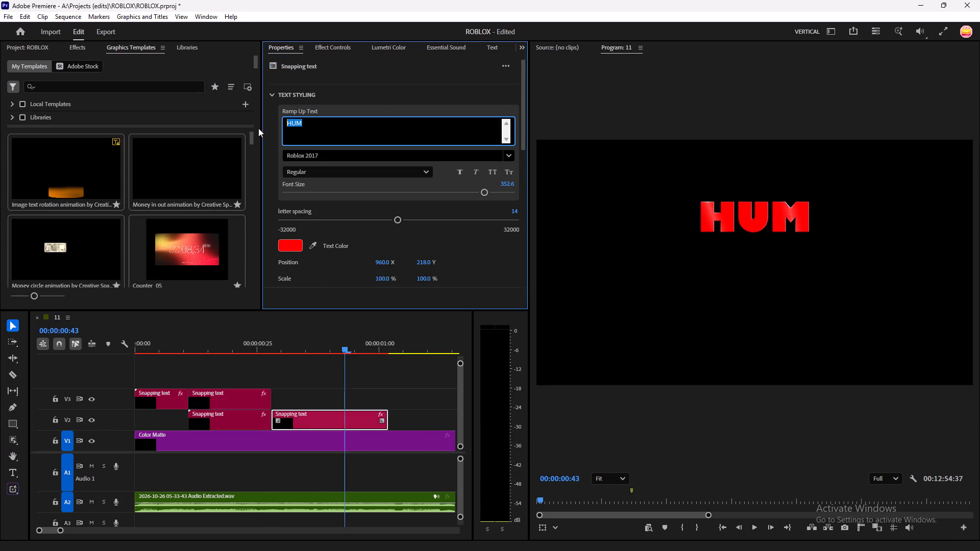
type("100")
left_click(396, 92)
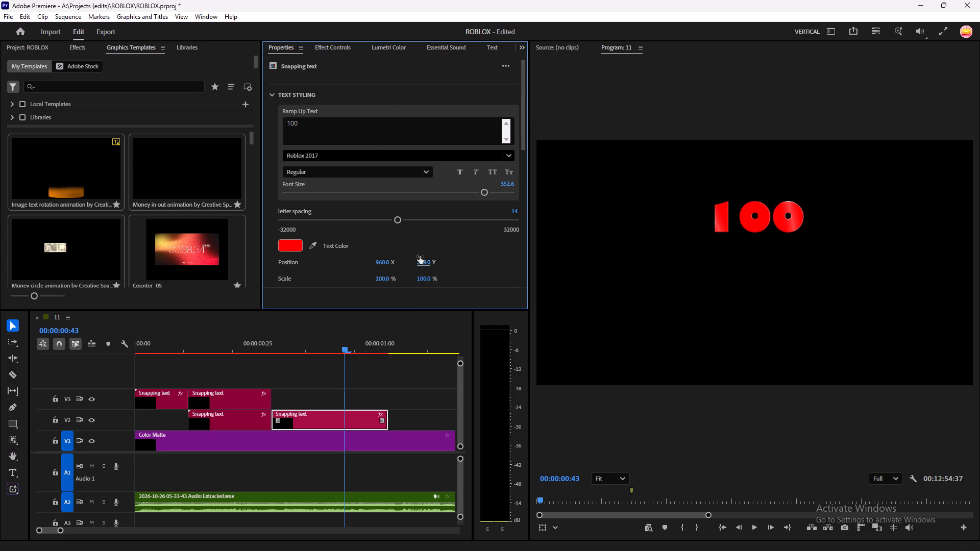
Lower the 100 text by setting its Position Y to 554, and play the result.
left_click_drag(426, 264, 592, 286)
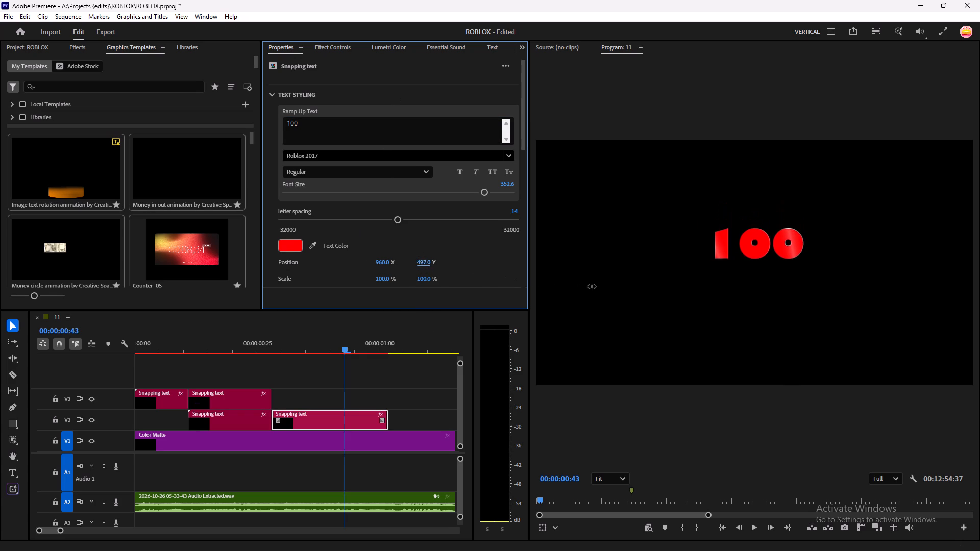
left_click_drag(592, 286, 633, 298)
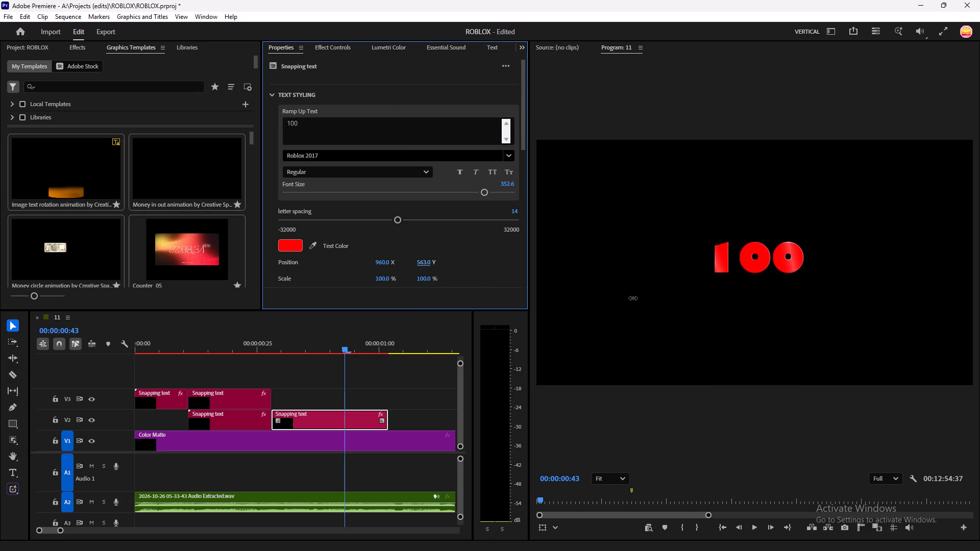
left_click_drag(633, 298, 630, 298)
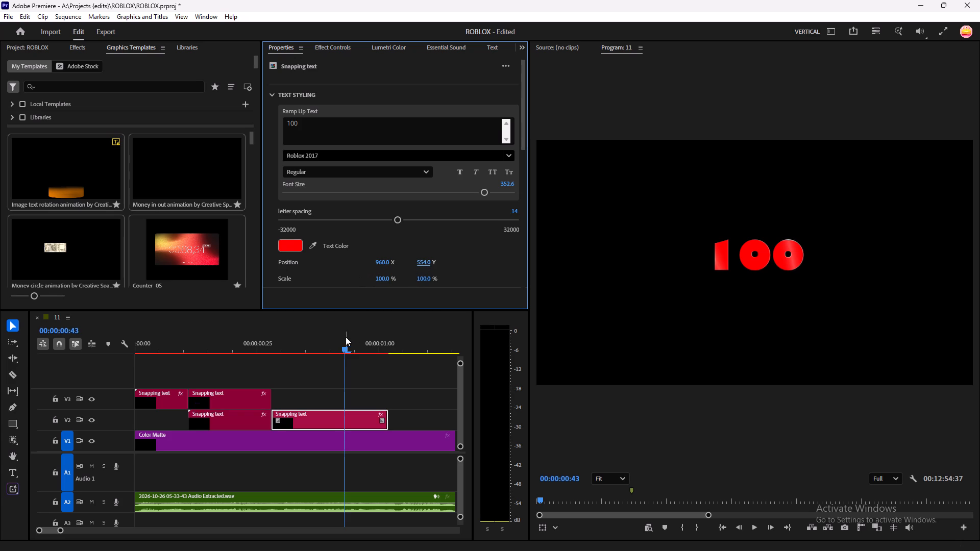
left_click_drag(334, 342, 264, 392)
left_click(328, 390)
key("space")
key("space")
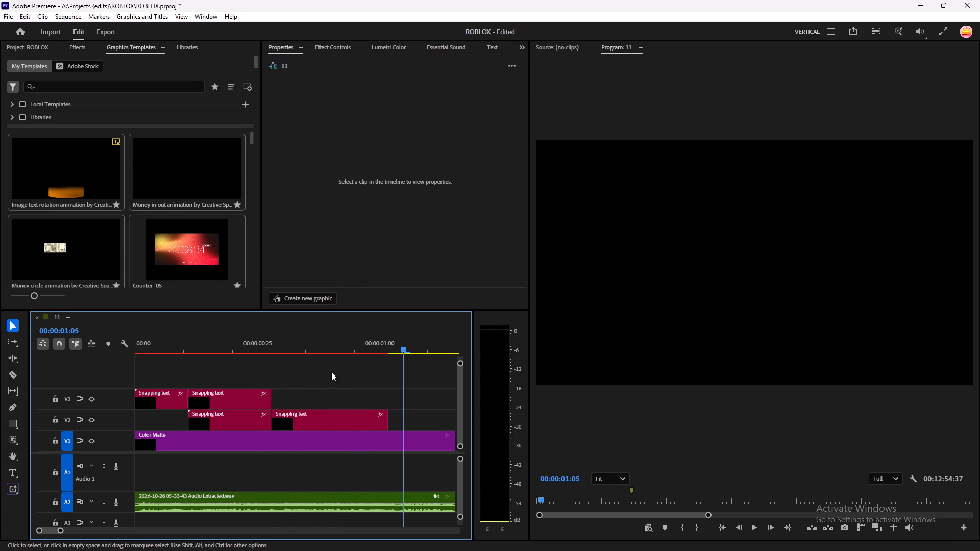
Change the AAJ clip's text colour to yellow, FFCC00, and play on into the 100 clip.
left_click_drag(406, 346, 189, 392)
left_click_drag(180, 333, 219, 355)
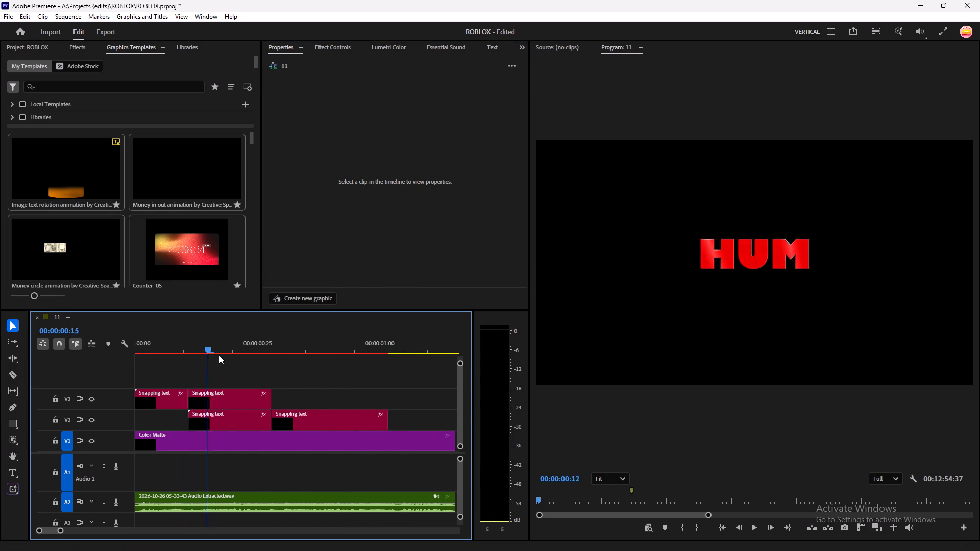
left_click_drag(219, 355, 224, 356)
left_click(231, 421)
left_click(287, 242)
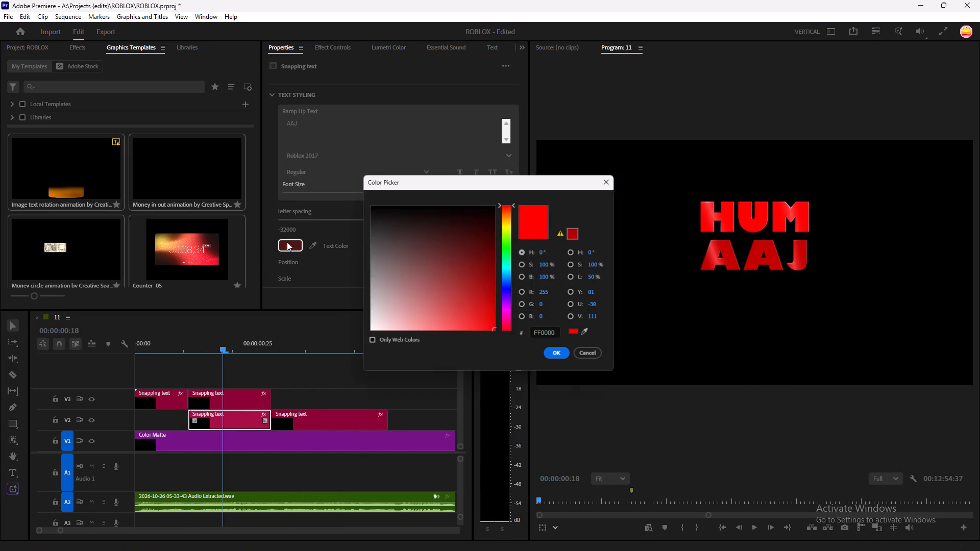
left_click(510, 220)
left_click_drag(442, 248, 443, 252)
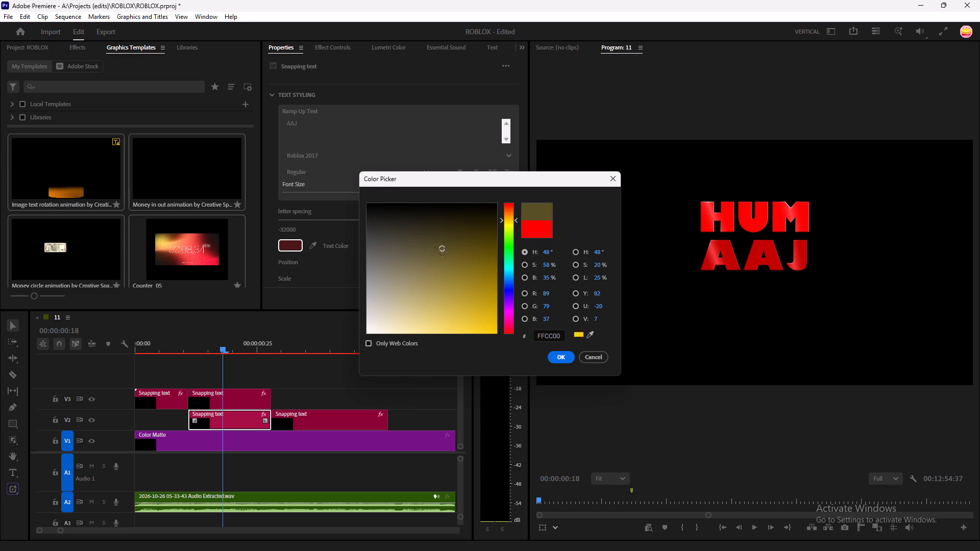
left_click_drag(443, 252, 604, 407)
left_click(562, 352)
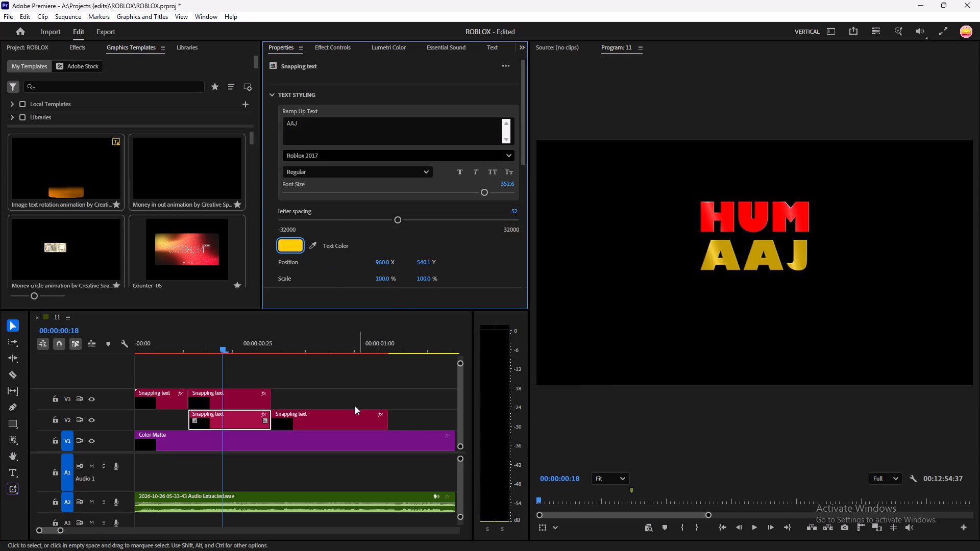
left_click(336, 369)
key("space")
key("space")
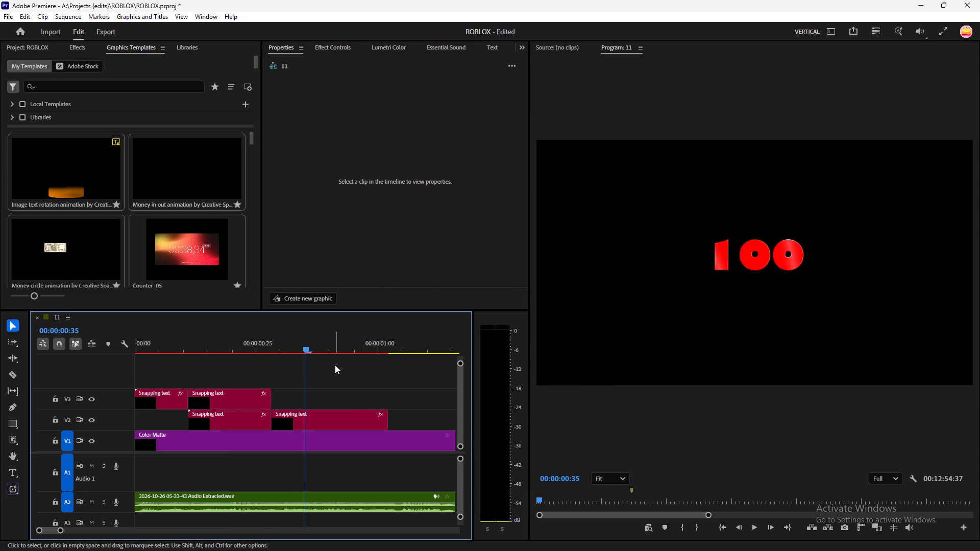
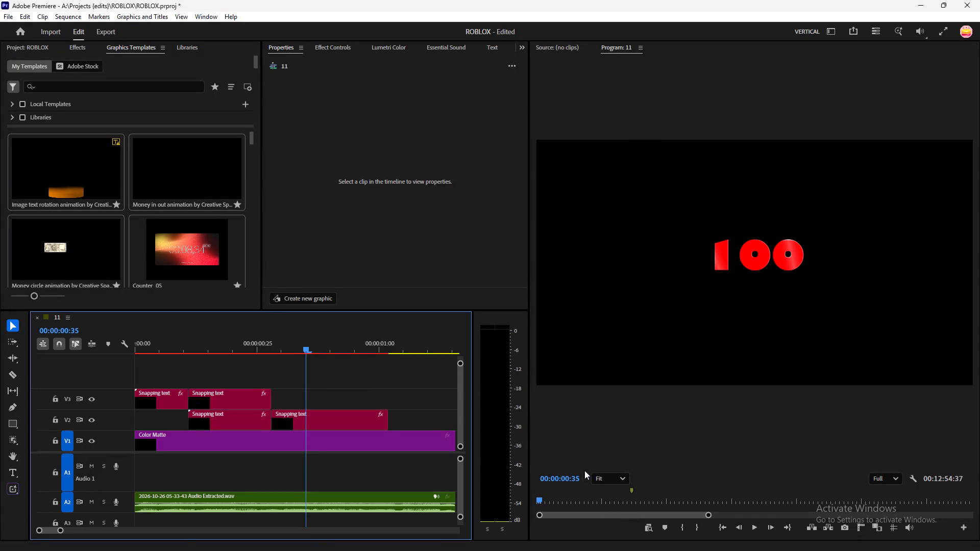
Replay the opening from the start and on past the 100 clip to check the word timing against the voice audio.
left_click(392, 383)
key("minus")
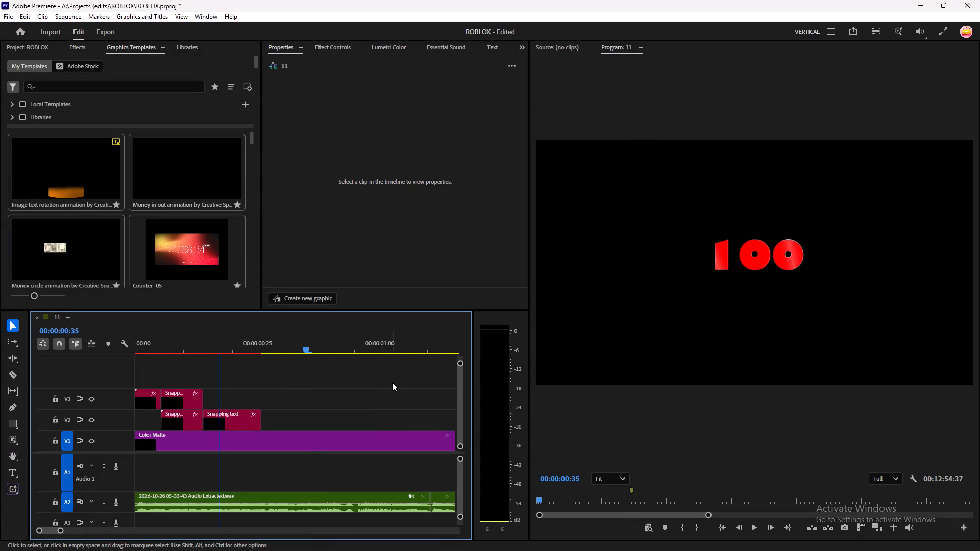
key("space")
key("space")
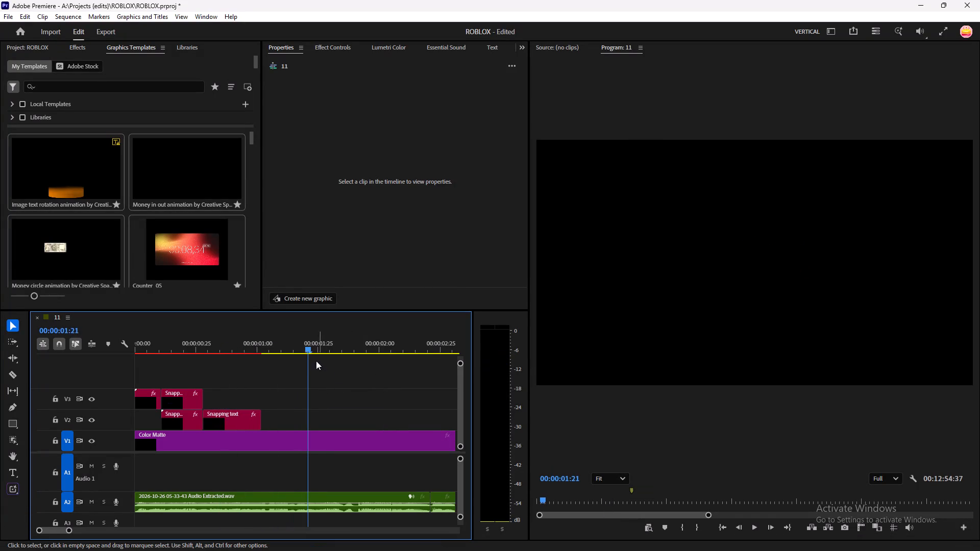
left_click_drag(304, 347, 106, 447)
key("space")
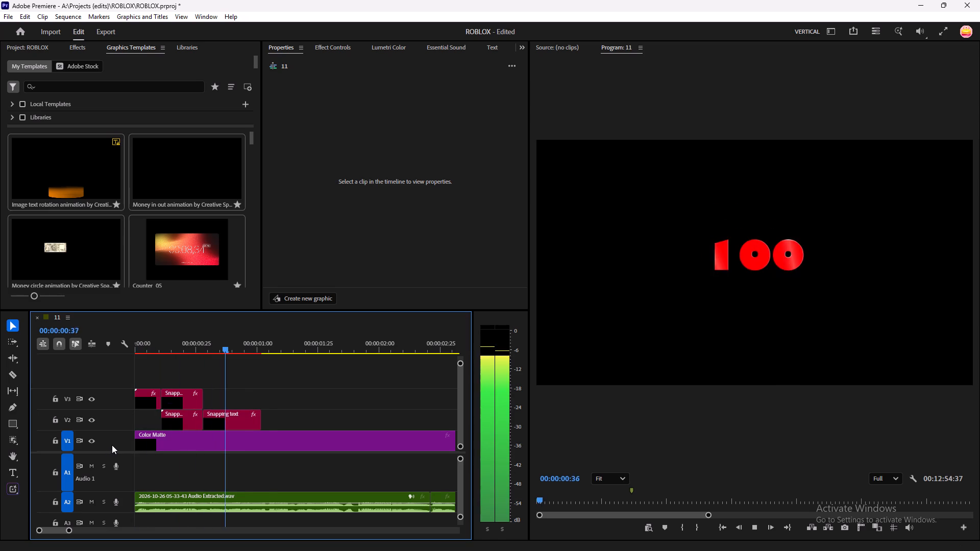
key("space")
left_click_drag(271, 341, 60, 449)
key("space")
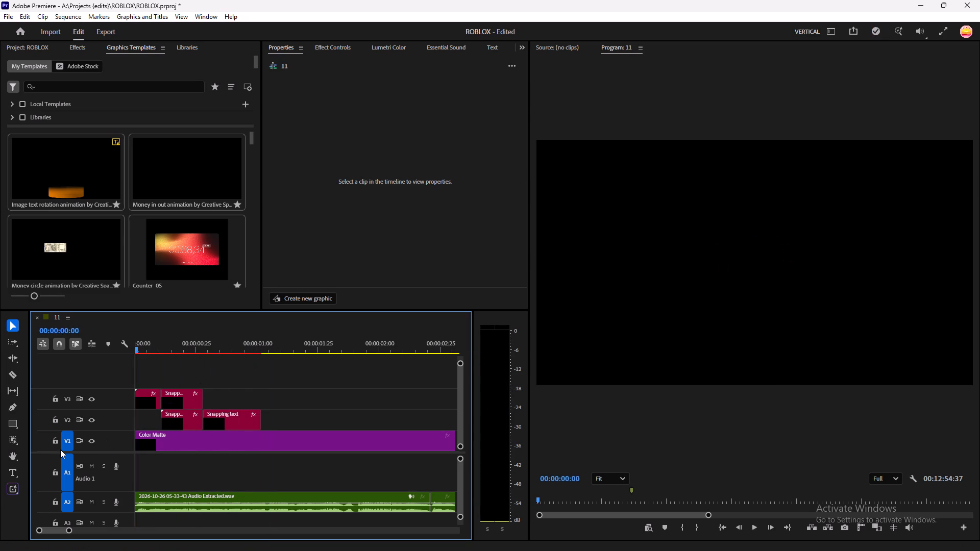
key("space")
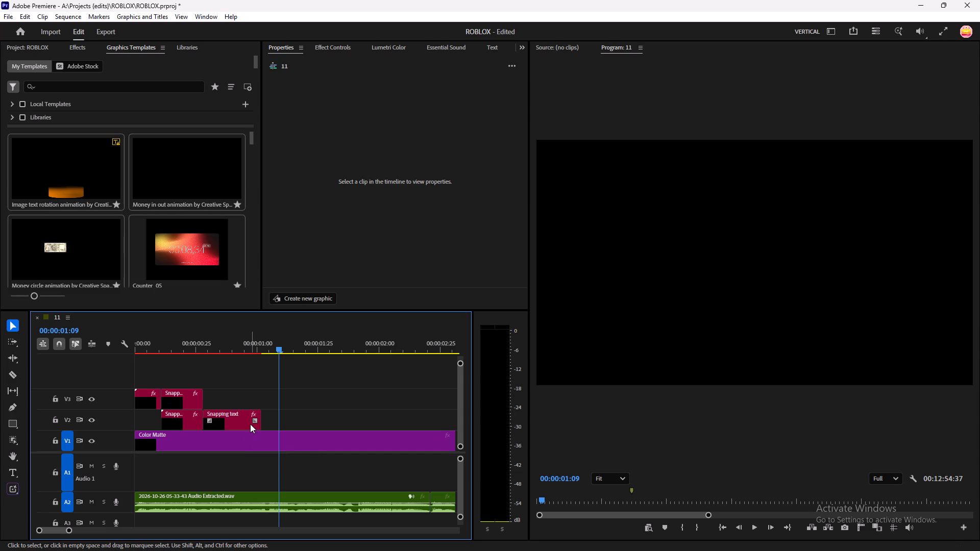
key("space")
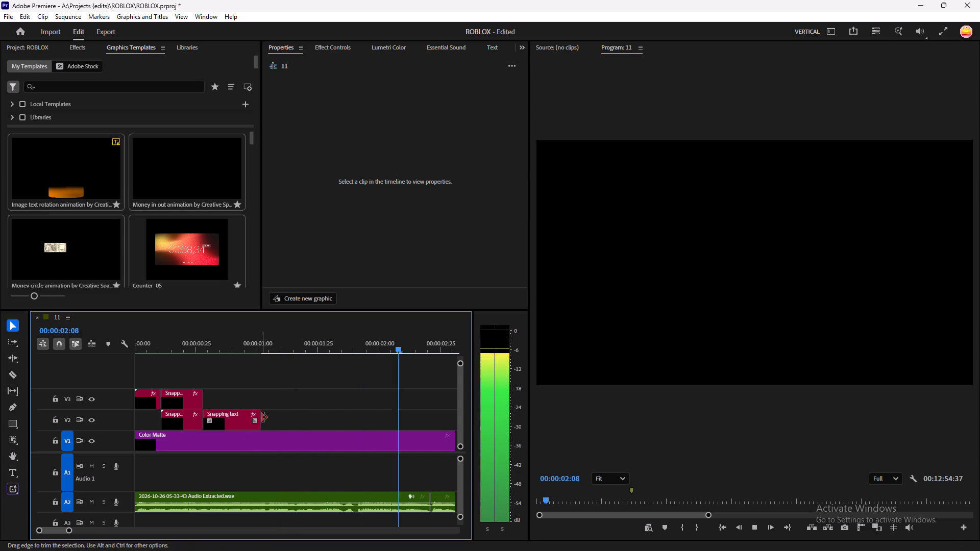
key("space")
key("space")
key("space")
left_click_drag(434, 347, 410, 360)
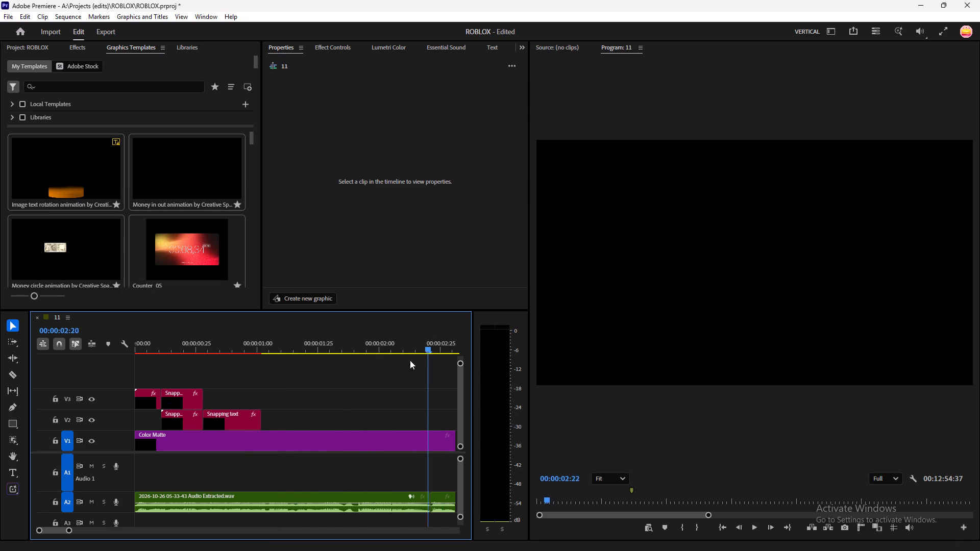
Extend the end of the 100 text clip on V2 to about 00:00:01:15.
left_click_drag(410, 360, 234, 404)
left_click_drag(259, 414, 291, 419)
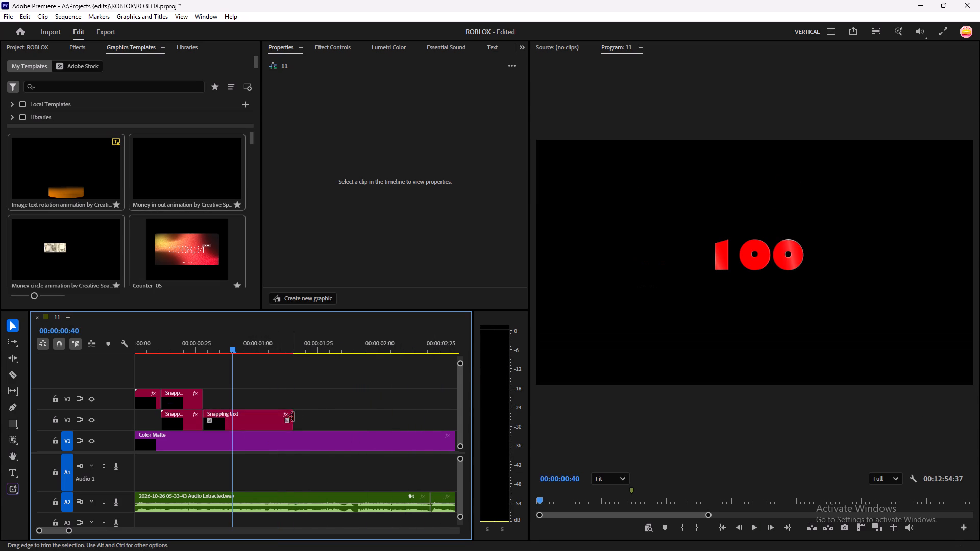
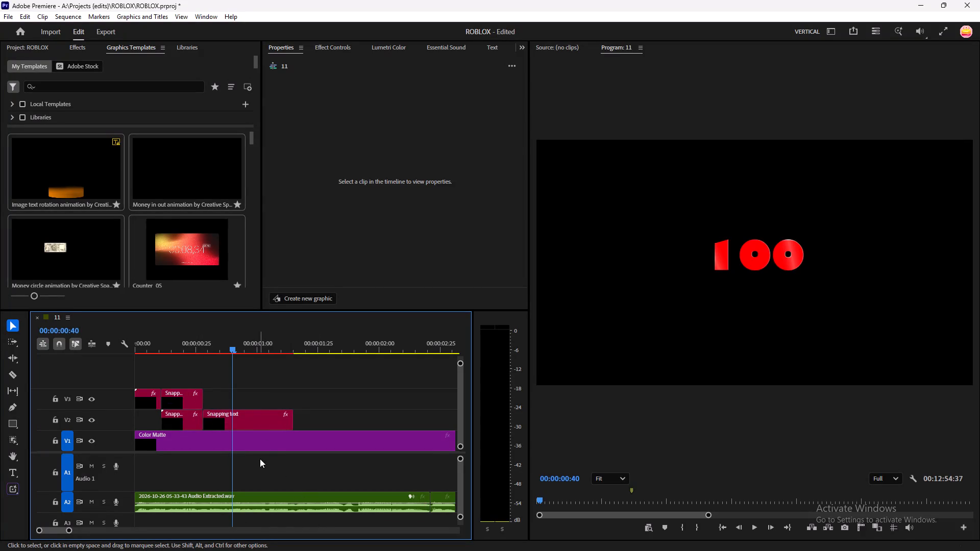
Enlarge the 100 text clip on V2 by setting its Transform scale to about 168%.
left_click(265, 426)
scroll(379, 215, "down", 20)
scroll(379, 215, "down", 6)
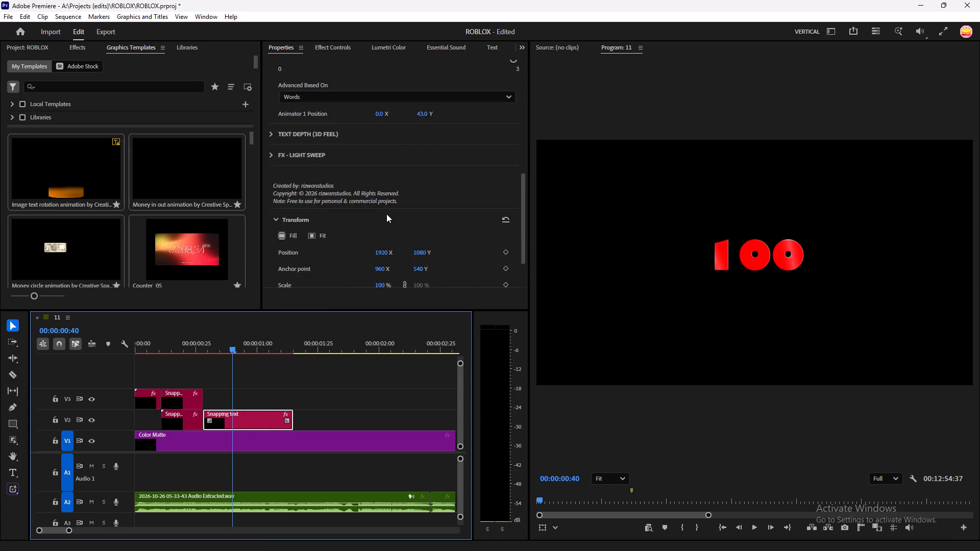
scroll(386, 214, "down", 20)
scroll(386, 214, "down", 15)
left_click_drag(379, 227, 412, 234)
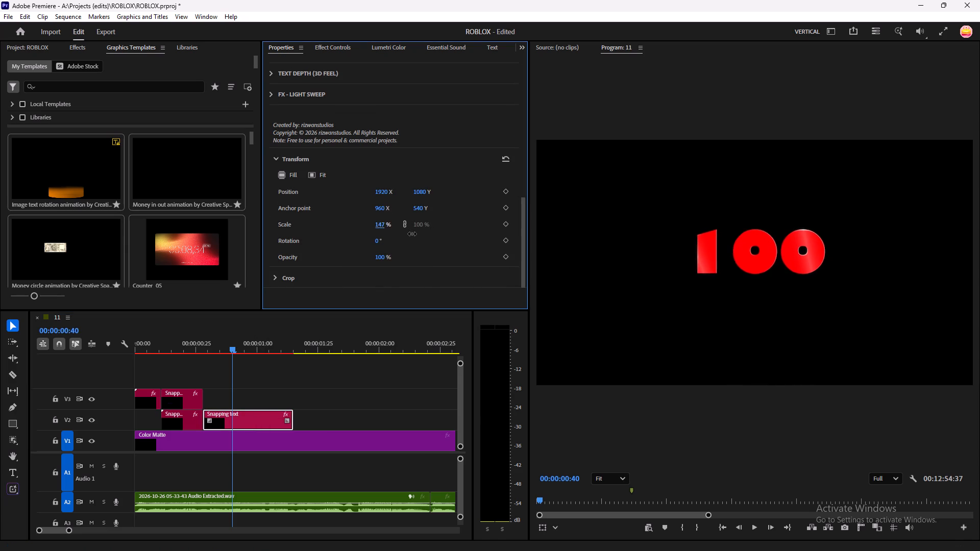
left_click_drag(412, 234, 427, 238)
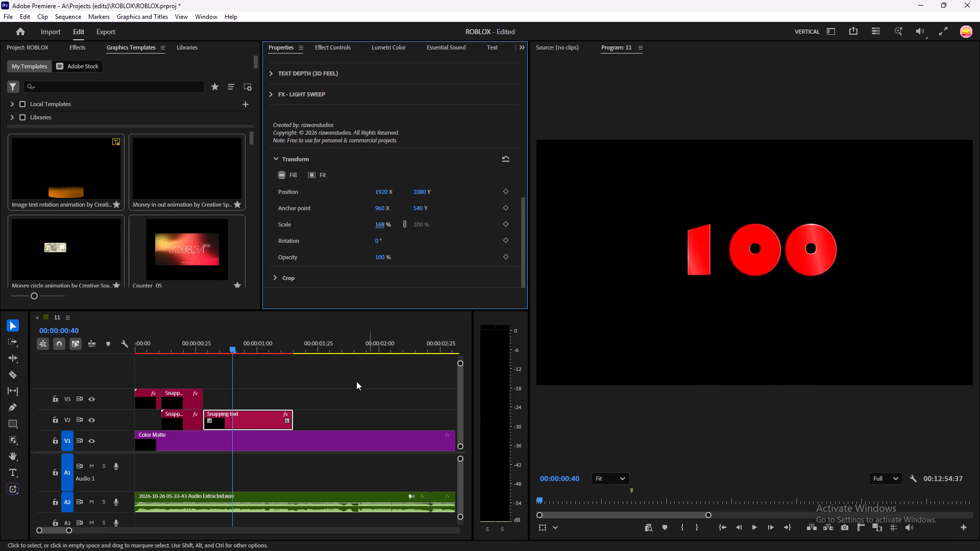
left_click(353, 383)
Replay the opening from the start, and replay the 100 clip, to check the enlarged lettering against the voice audio.
left_click_drag(229, 346, 95, 400)
key("space")
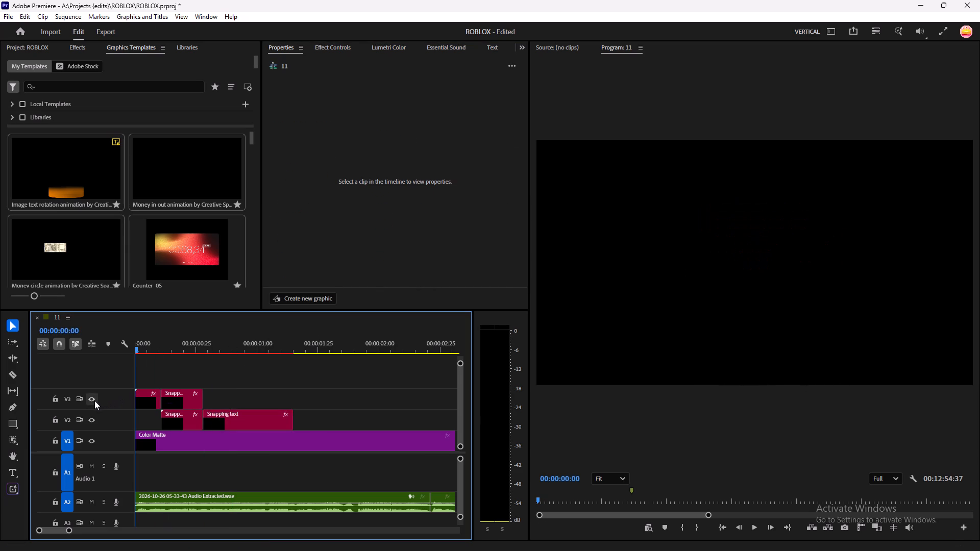
key("space")
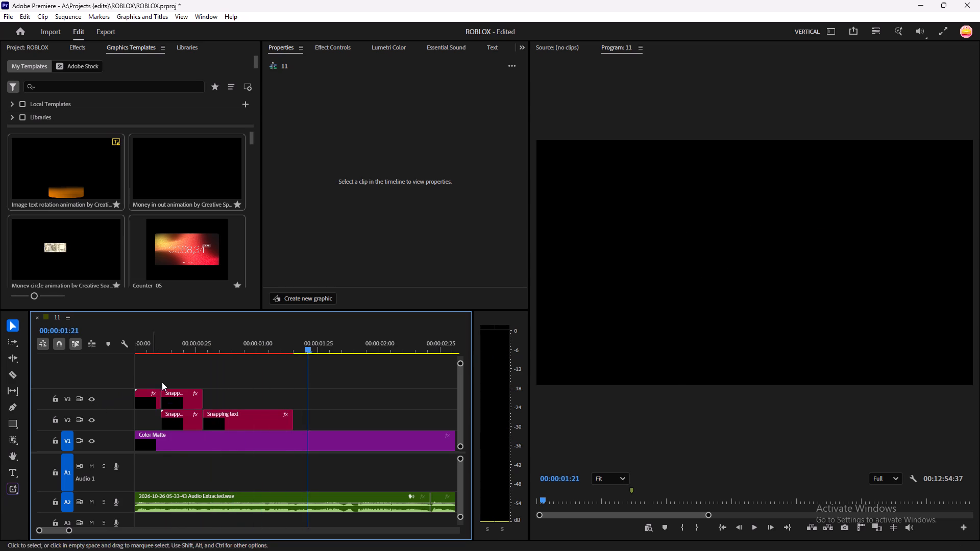
left_click_drag(309, 340, 228, 382)
key("space")
key("space")
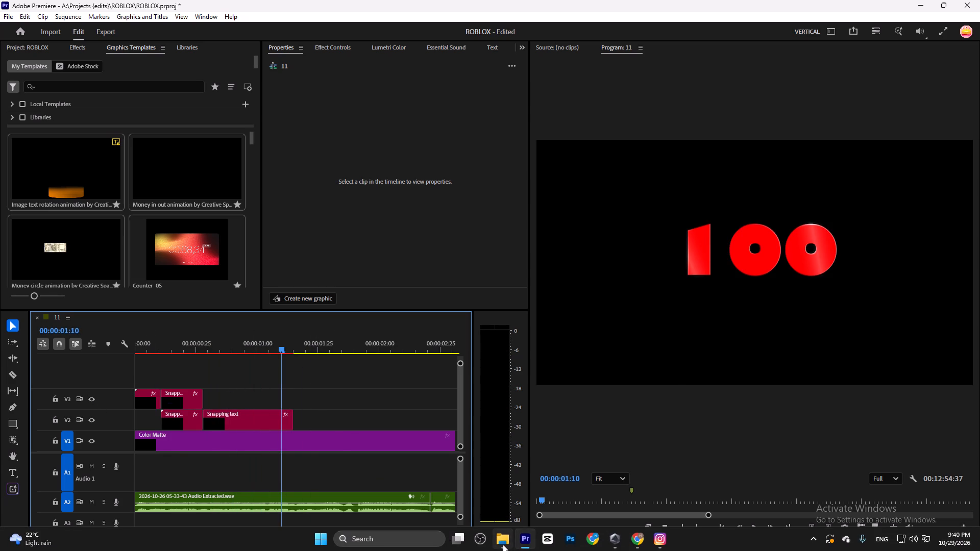
Switch to File Explorer and go to the Downloads folder to look for media files.
left_click(500, 544)
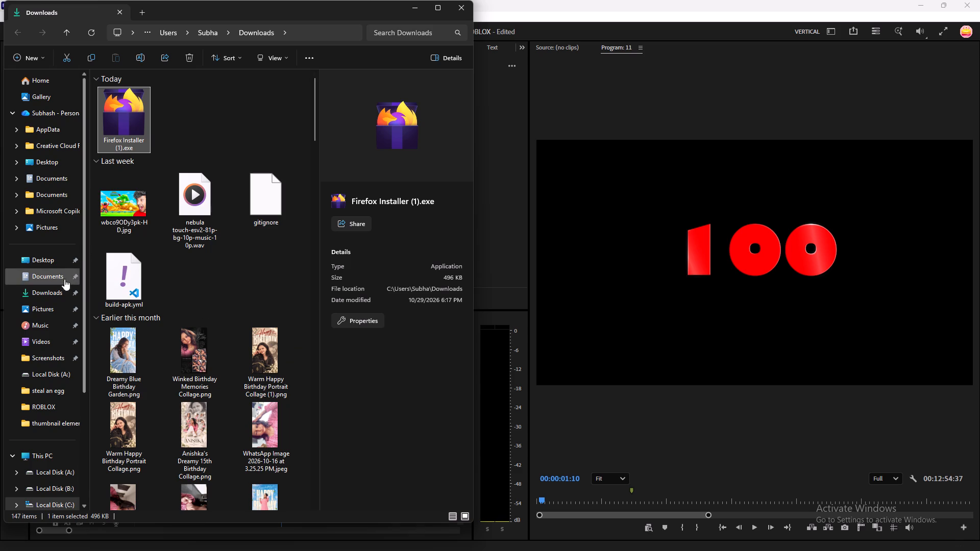
left_click(58, 291)
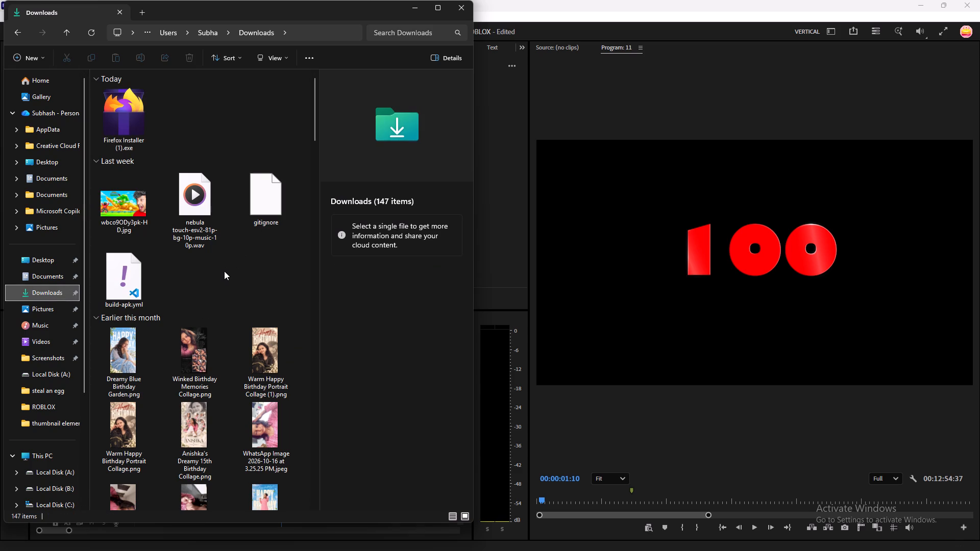